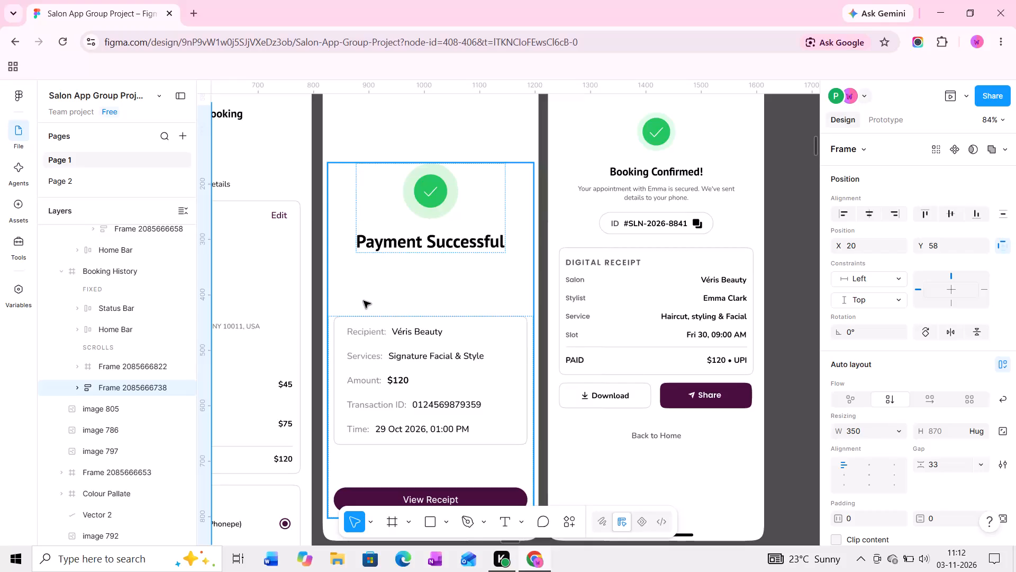
Return from the Salon App design to the file browser, open the Dr. appointment board and dismiss its pop-ups.
middle_drag(575, 333, 550, 415)
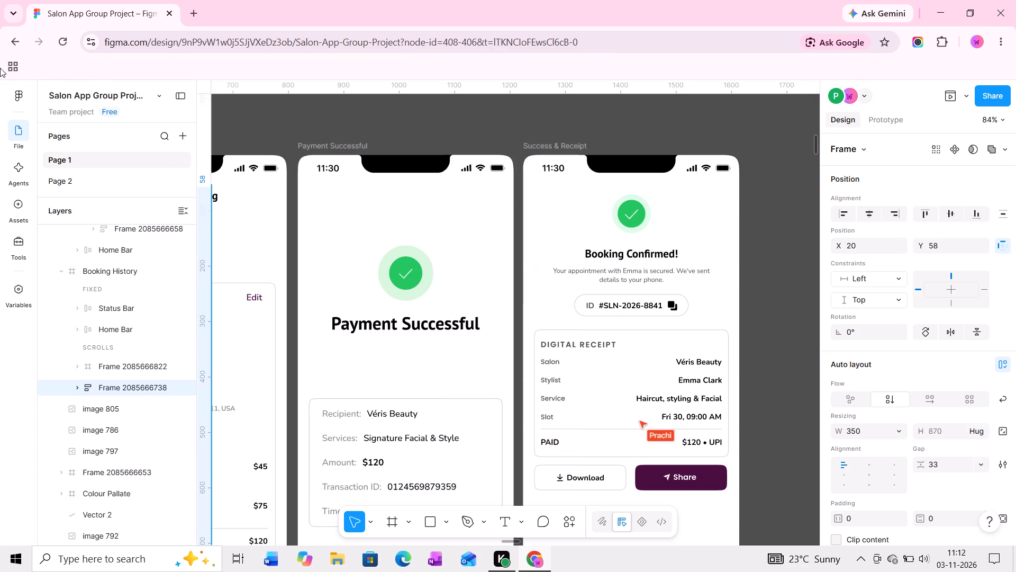
click(23, 98)
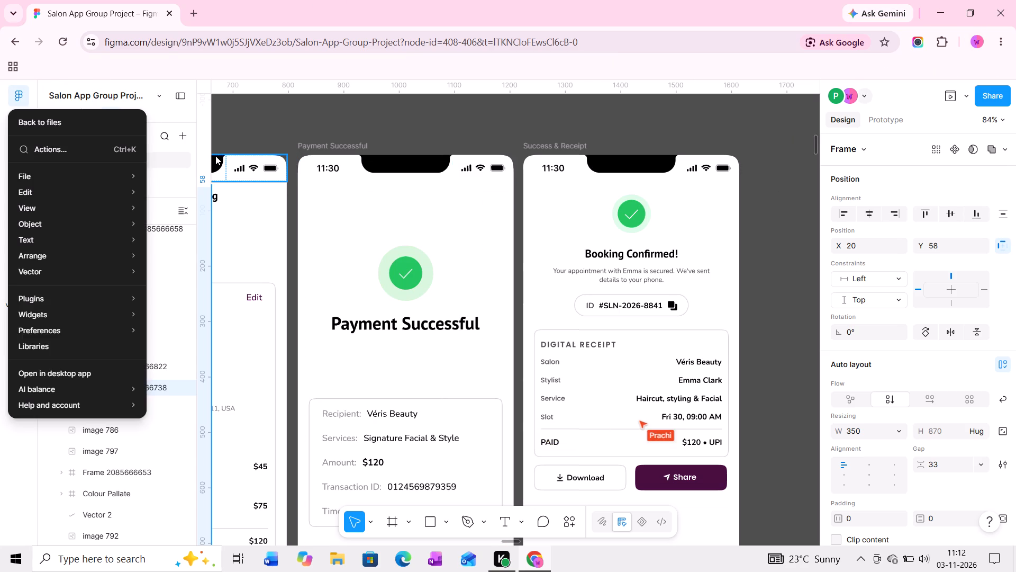
click(60, 123)
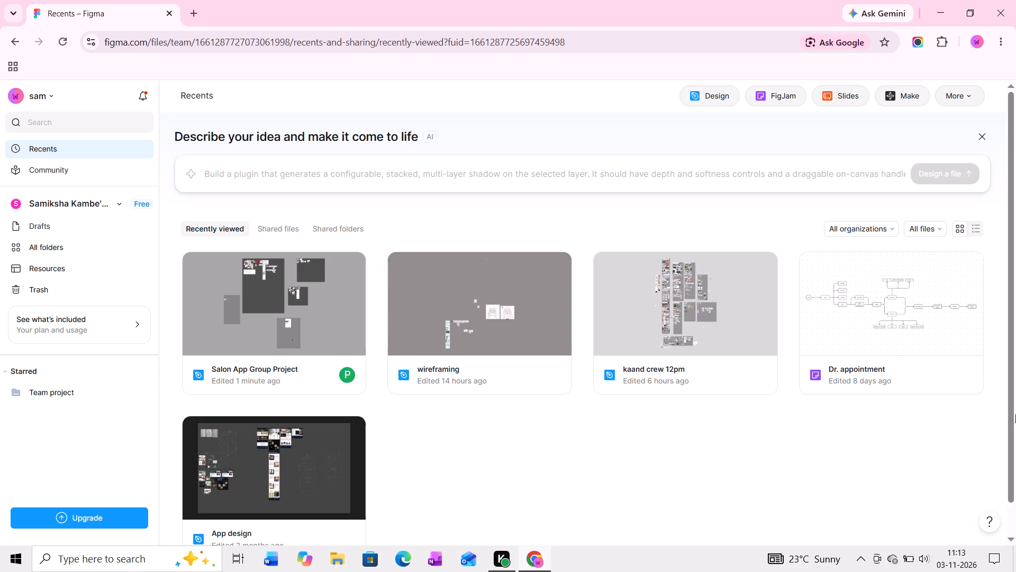
double_click(906, 344)
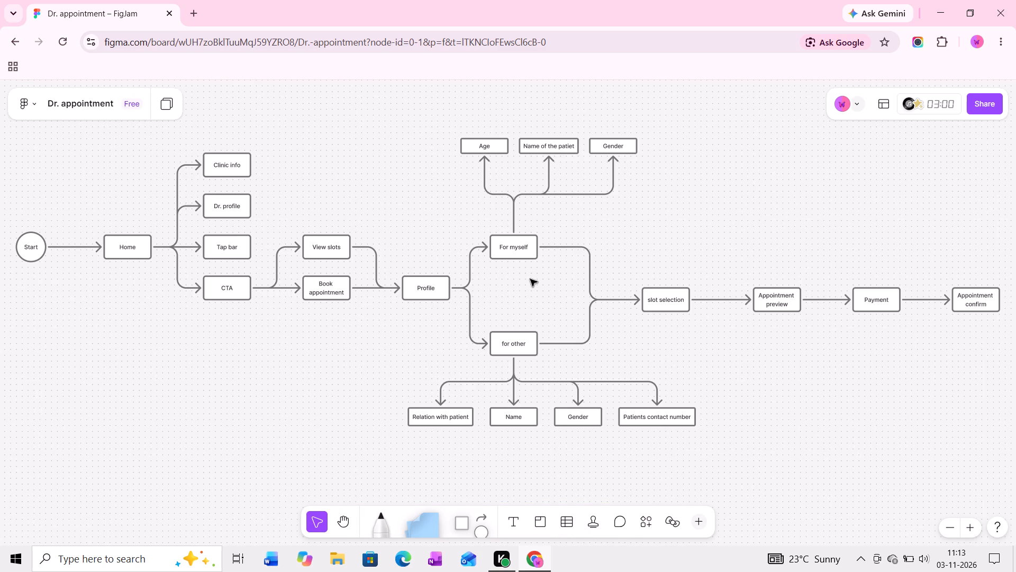
ctrl+scroll(530, 279, down, 5)
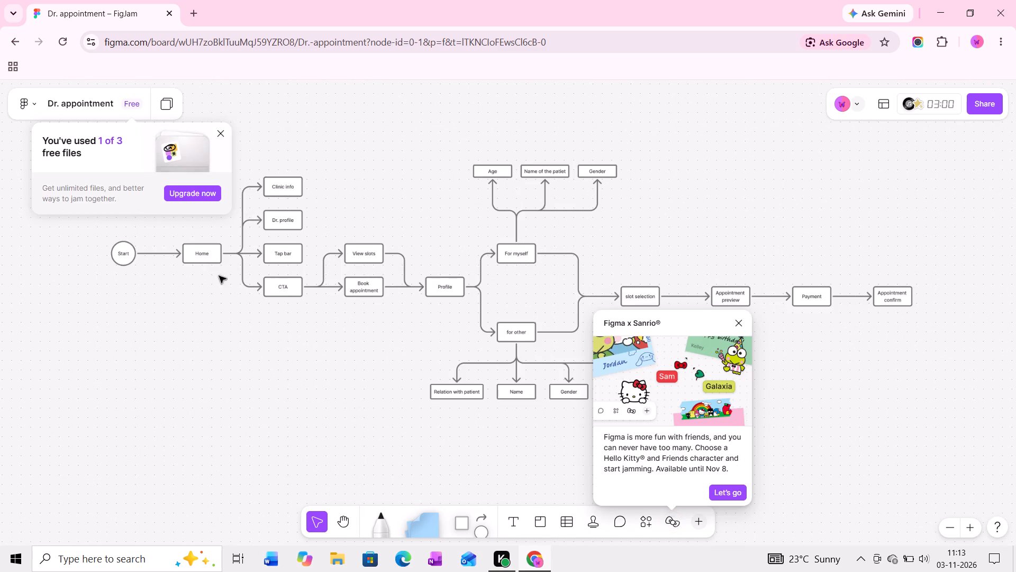
click(731, 328)
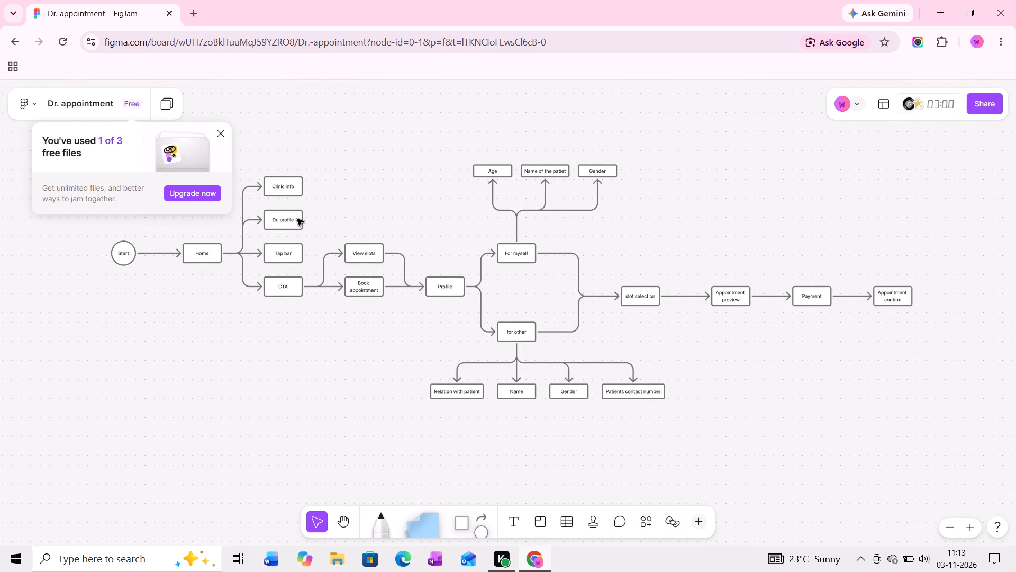
click(224, 129)
Delete the entire existing appointment flowchart from the board.
drag(139, 181, 803, 359)
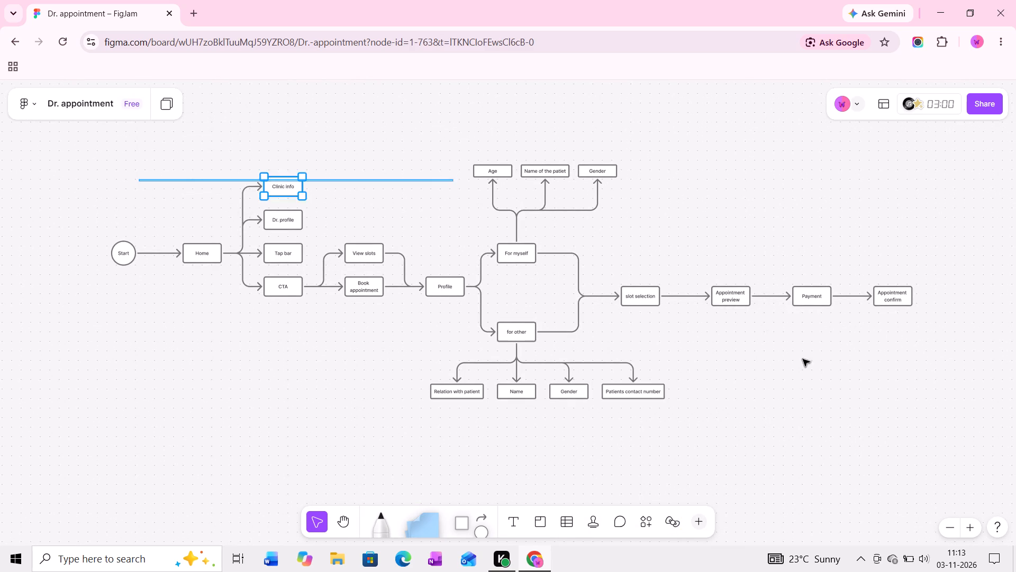
drag(803, 359, 865, 404)
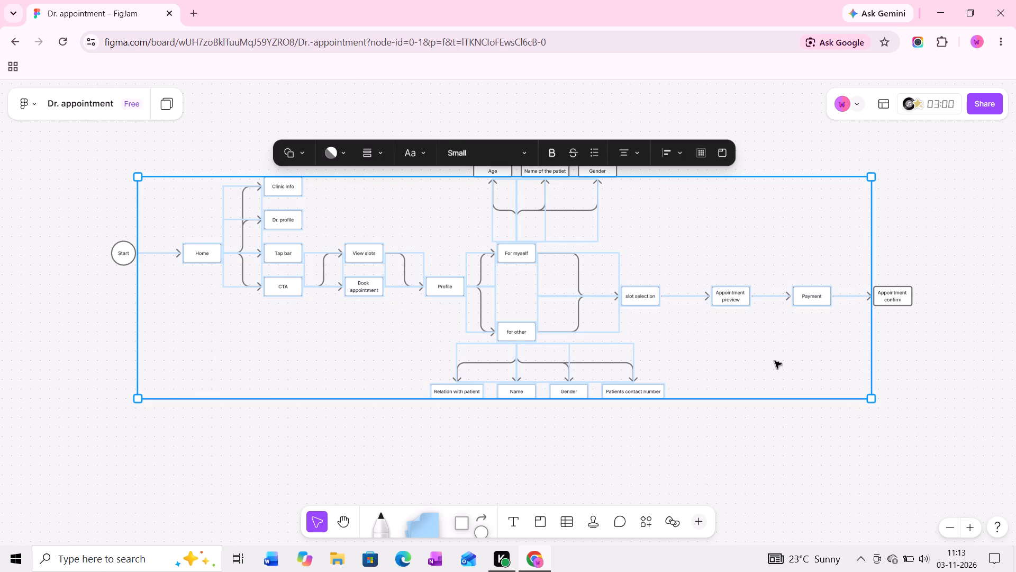
click(119, 132)
drag(118, 135, 950, 432)
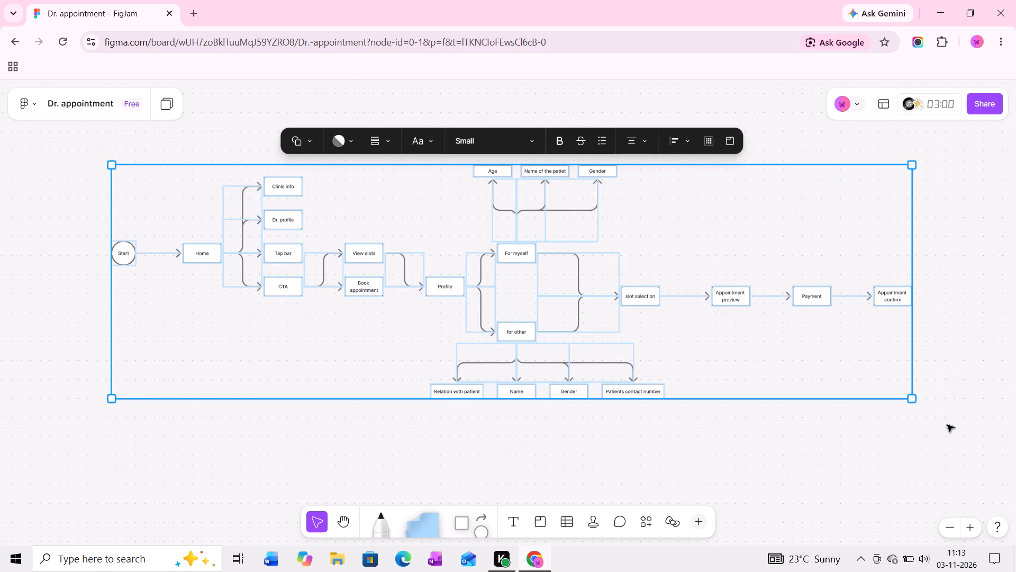
key(Delete)
Draw a circle on the empty board and label it "Start".
ctrl+scroll(192, 207, up, 4)
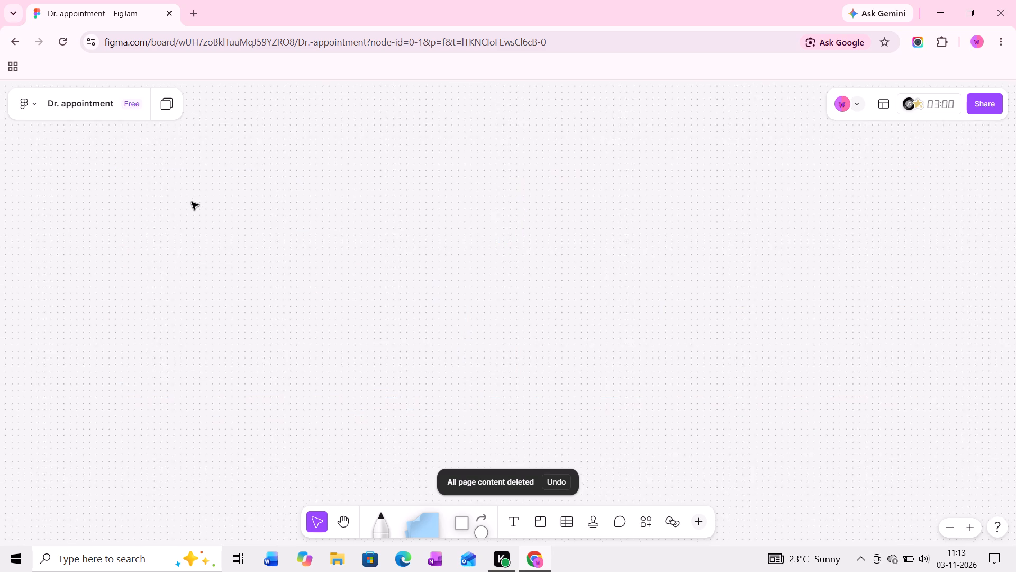
ctrl+scroll(192, 202, up, 2)
middle_drag(196, 227, 277, 272)
ctrl+scroll(216, 280, up, 3)
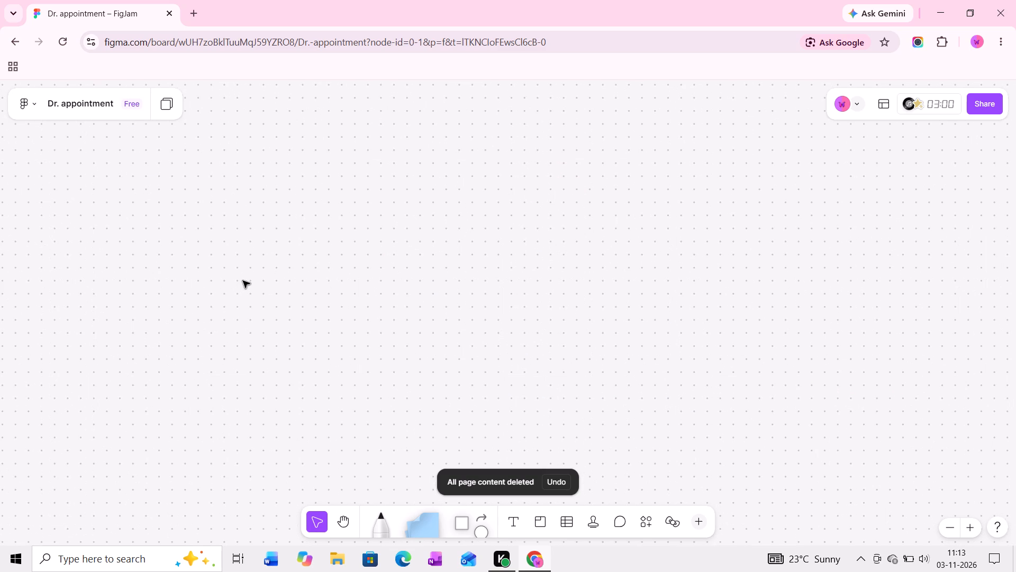
click(482, 522)
drag(206, 230, 265, 302)
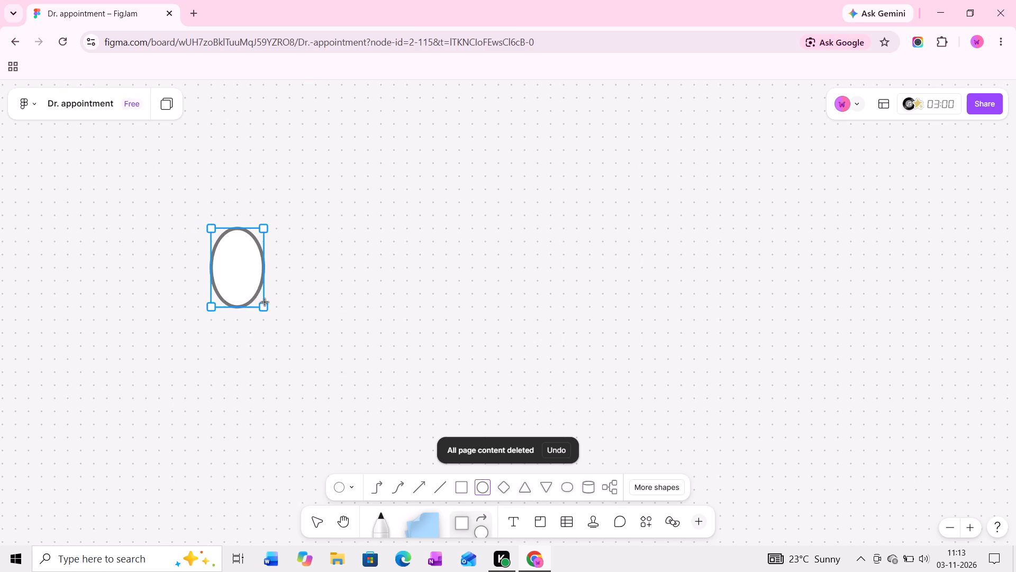
drag(265, 302, 313, 333)
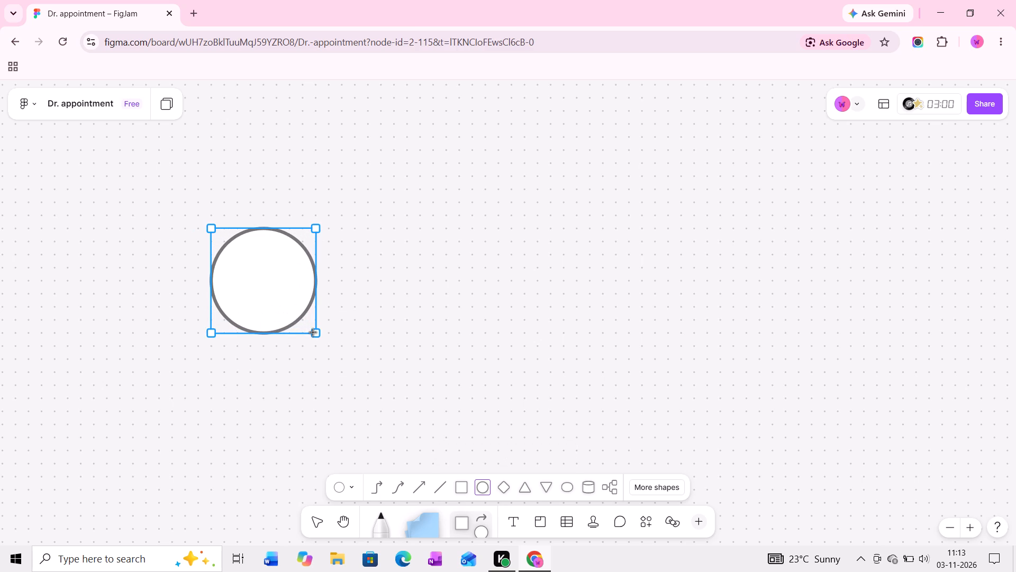
double_click(266, 284)
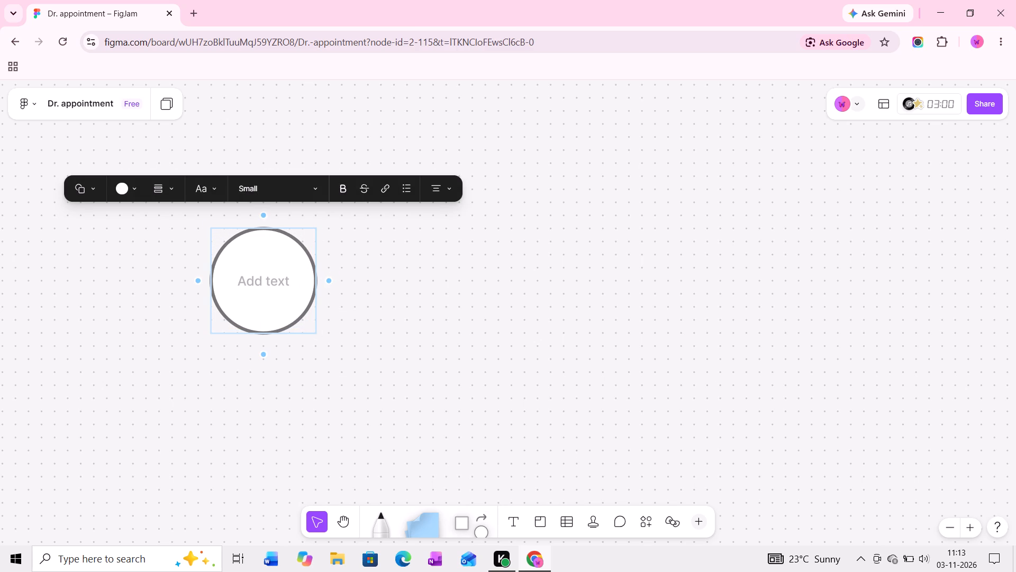
key(s)
key(BackSpace)
text(Start)
Add a square connected by an arrow from the Start circle and label it "Splash screen".
drag(327, 282, 431, 284)
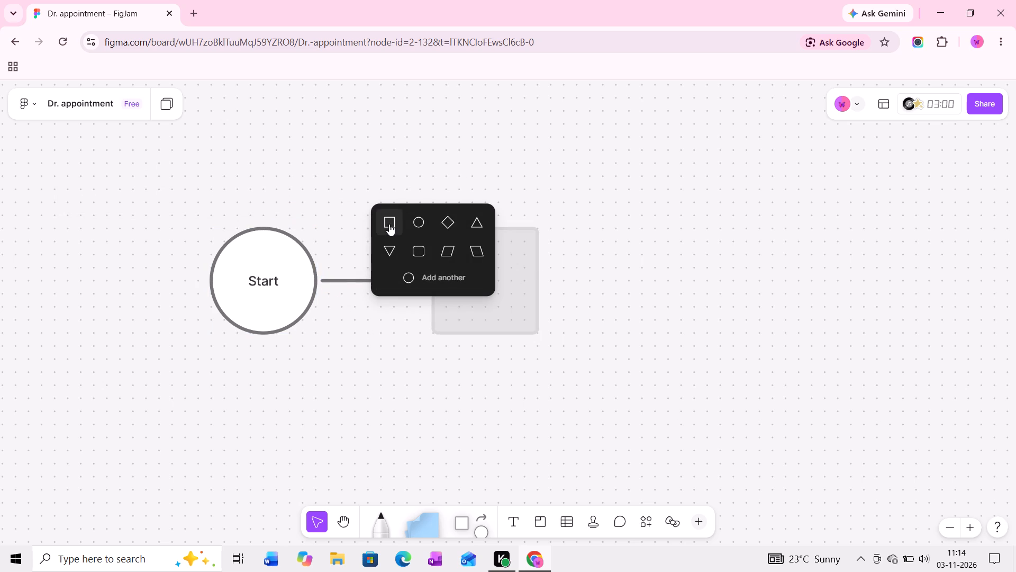
click(389, 224)
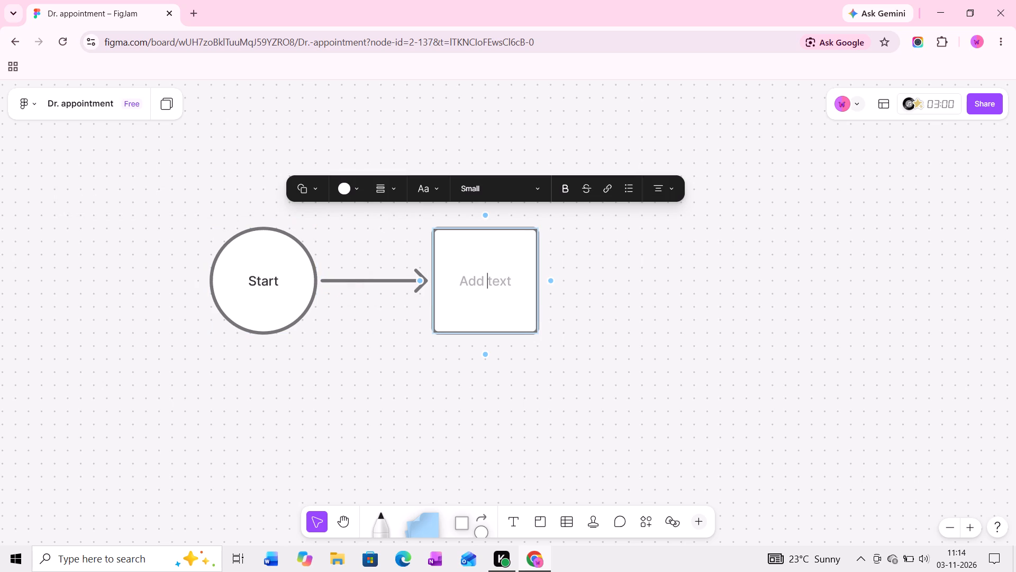
text(Splasg)
key(BackSpace)
text(h screem)
key(BackSpace)
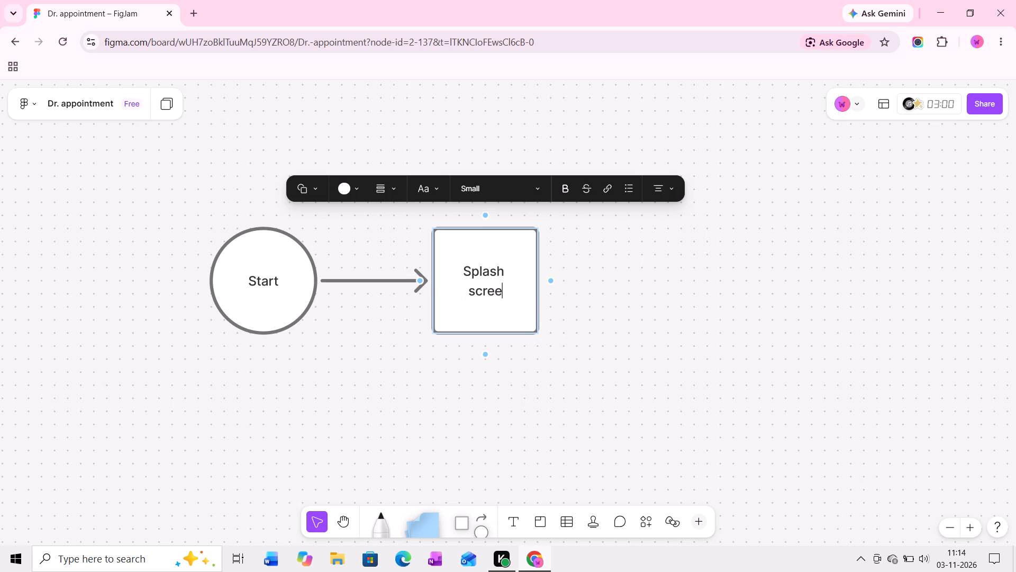
key(n)
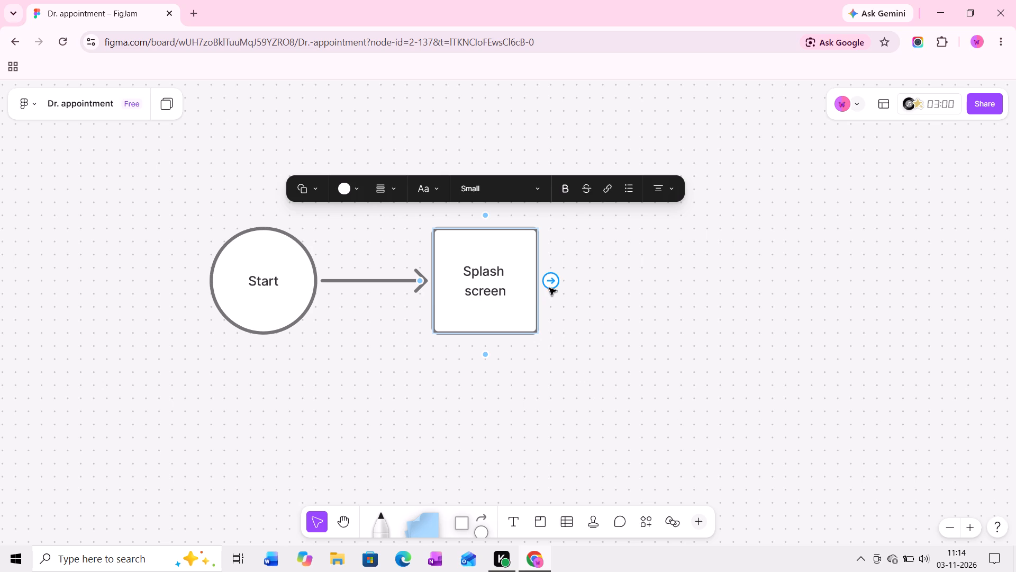
Add another connected square after Splash screen and label it "Info screen".
click(549, 285)
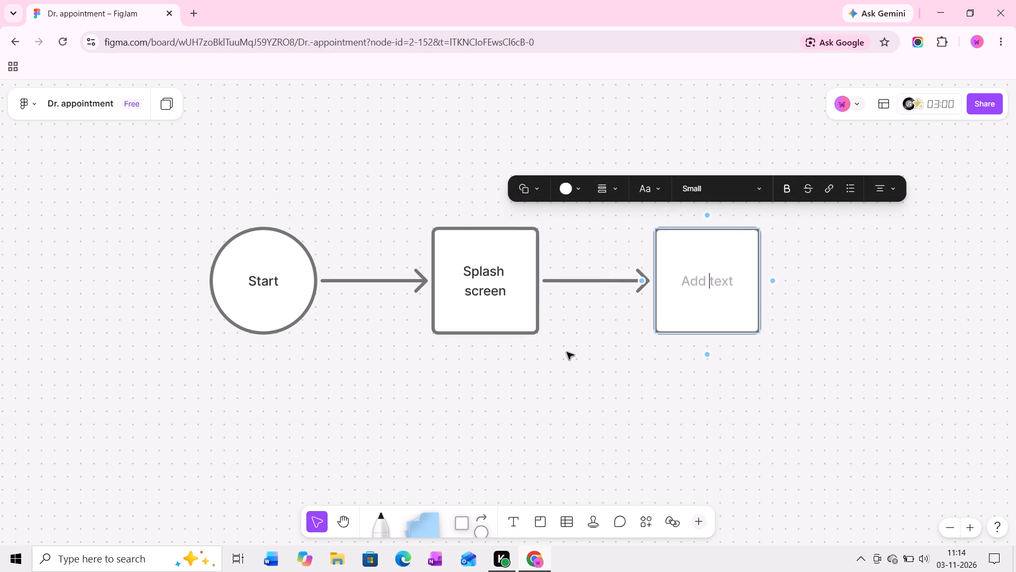
click(704, 281)
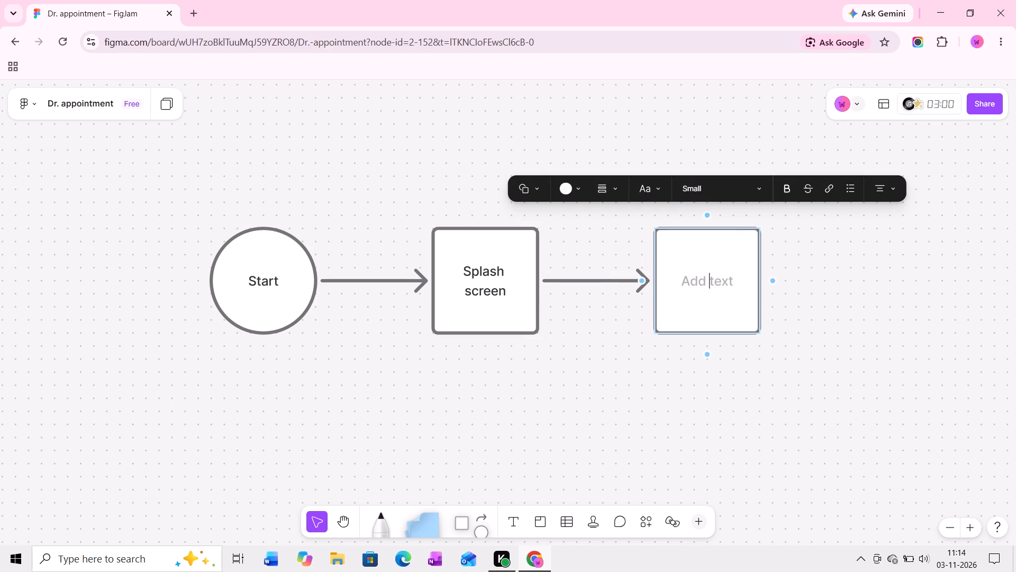
double_click(709, 283)
text(Info screen)
click(684, 379)
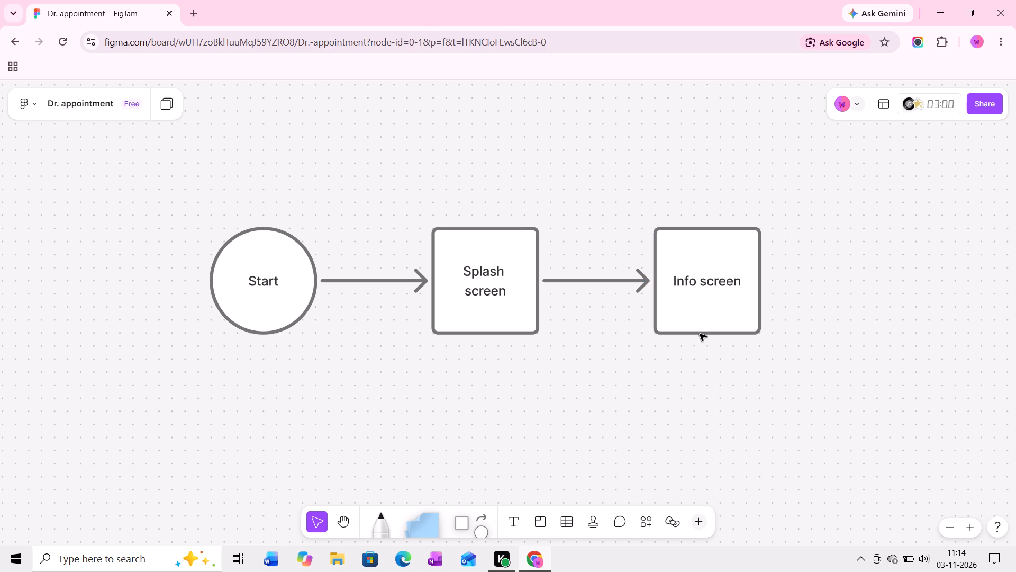
Reduce the Splash screen and Info screen squares to about half their height, making them matching rectangles.
click(490, 327)
drag(491, 334, 493, 311)
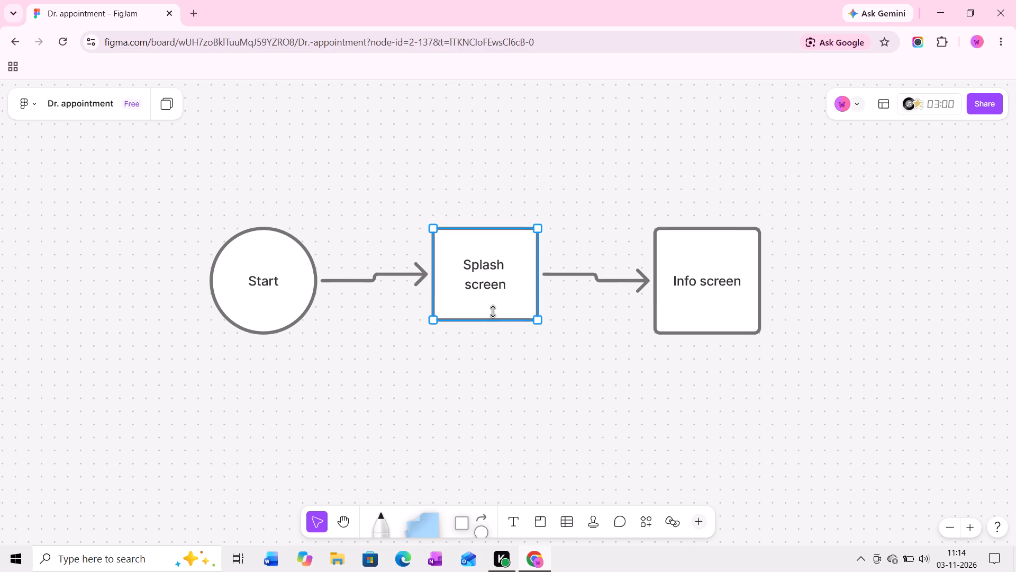
drag(493, 311, 493, 288)
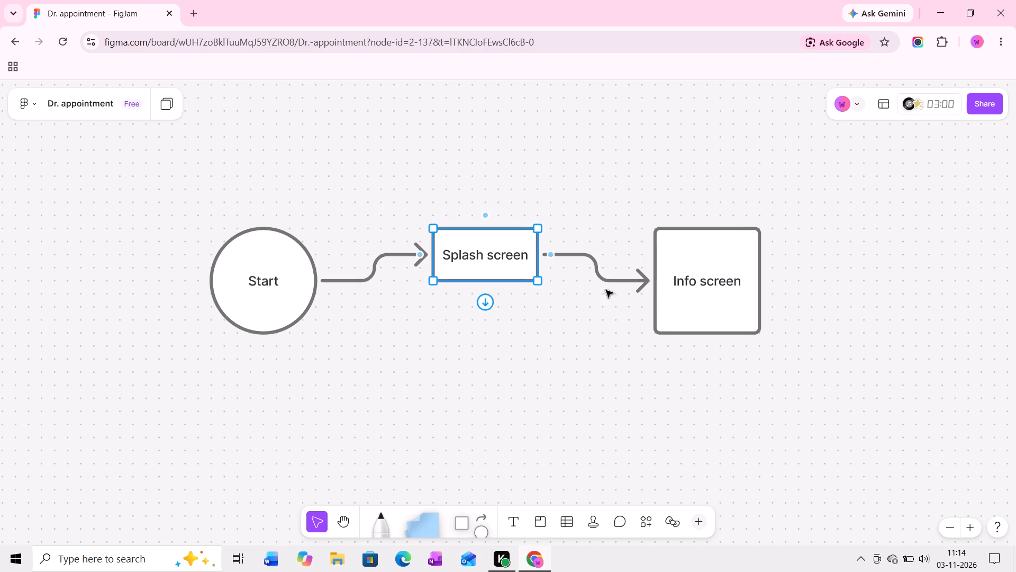
click(701, 301)
drag(707, 333, 704, 282)
Align the Splash screen and Info screen boxes with the Start circle's centre, and shift Info screen slightly closer to Splash screen.
drag(497, 260, 497, 277)
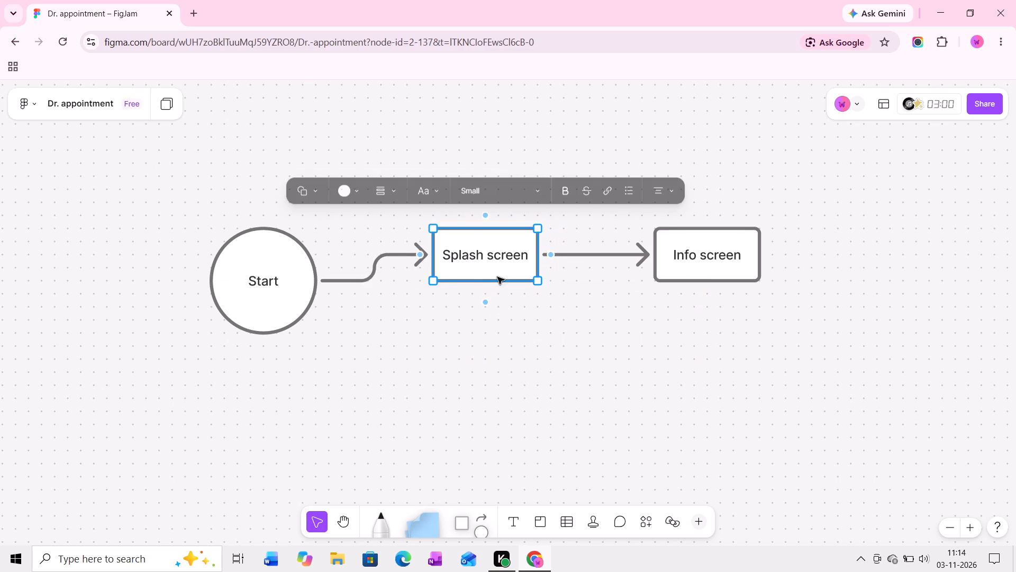
drag(497, 277, 497, 284)
drag(709, 270, 714, 290)
middle_drag(744, 291, 517, 293)
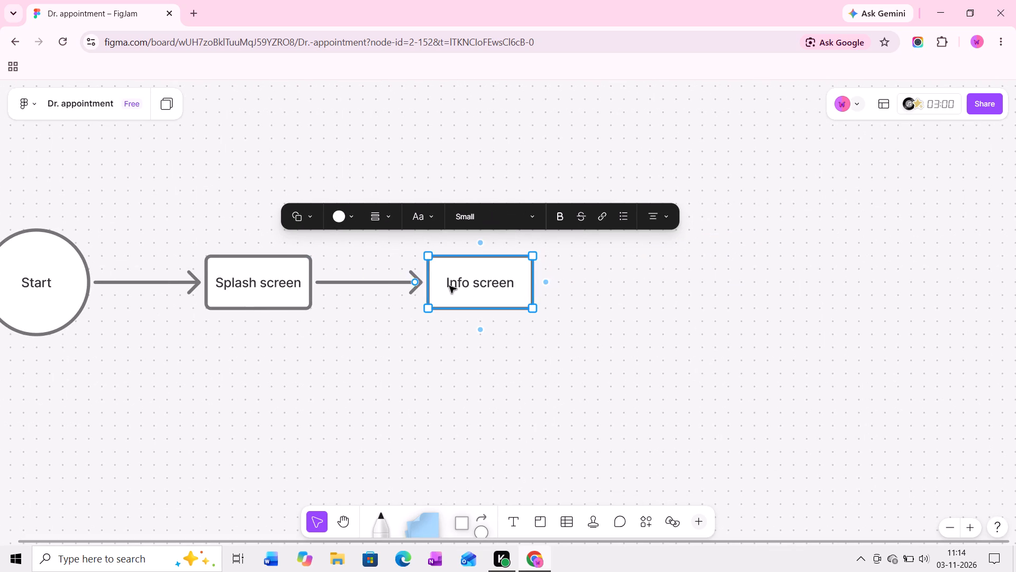
drag(469, 286, 450, 284)
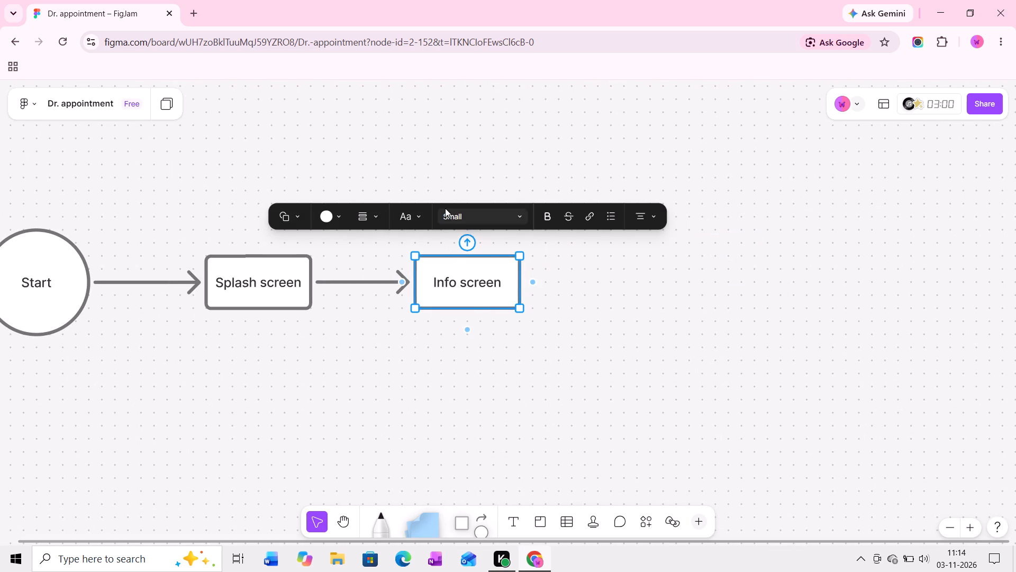
Extend the Info screen box's label to read "Info screen (Min 3)".
double_click(495, 288)
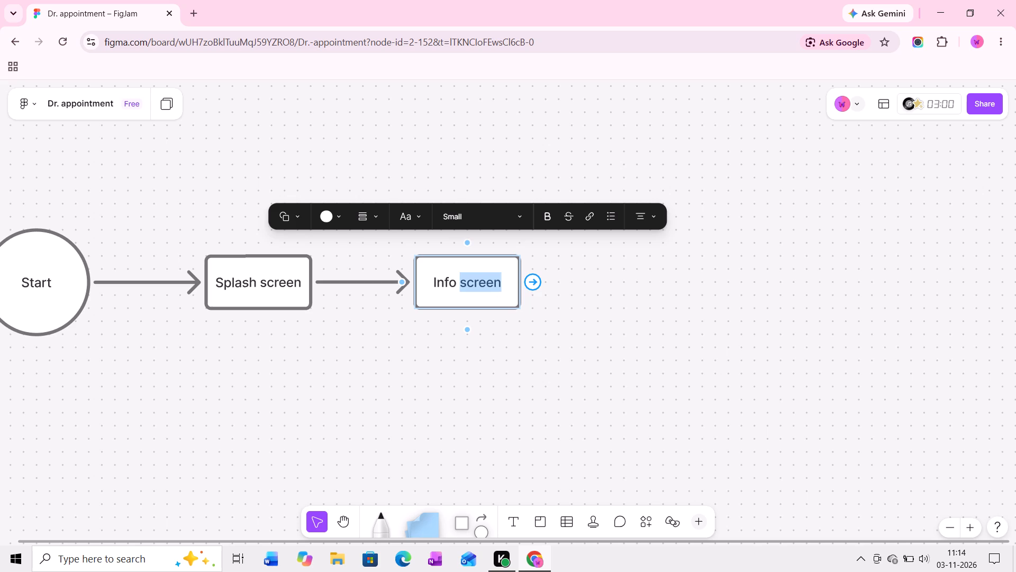
click(497, 283)
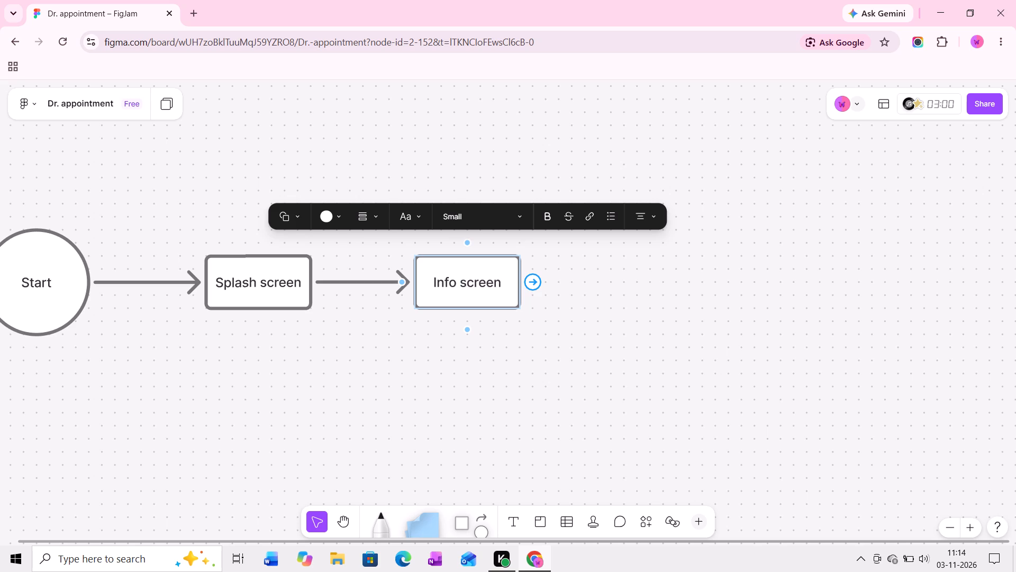
key(space)
key(shift+parenleft)
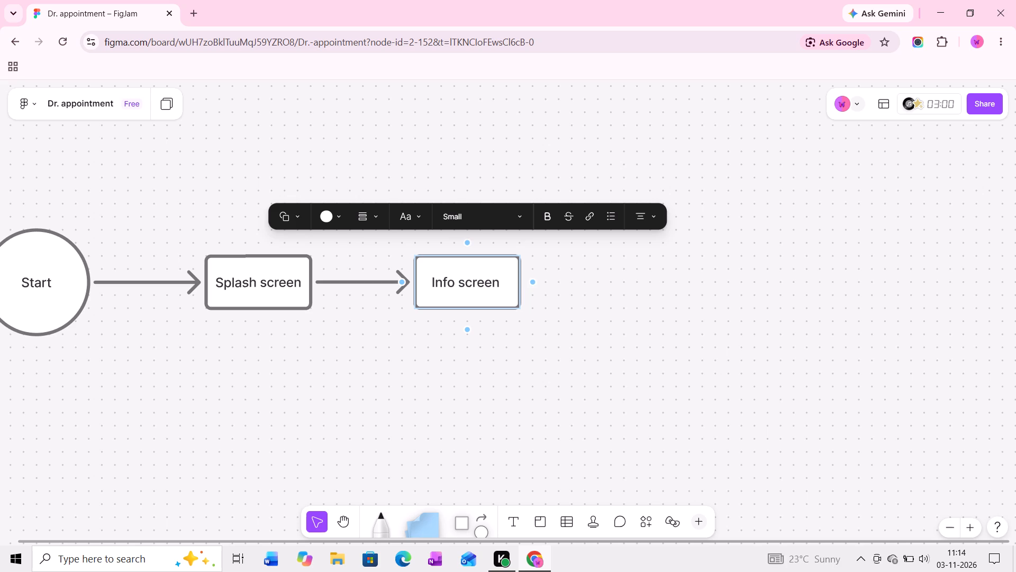
key(shift+a)
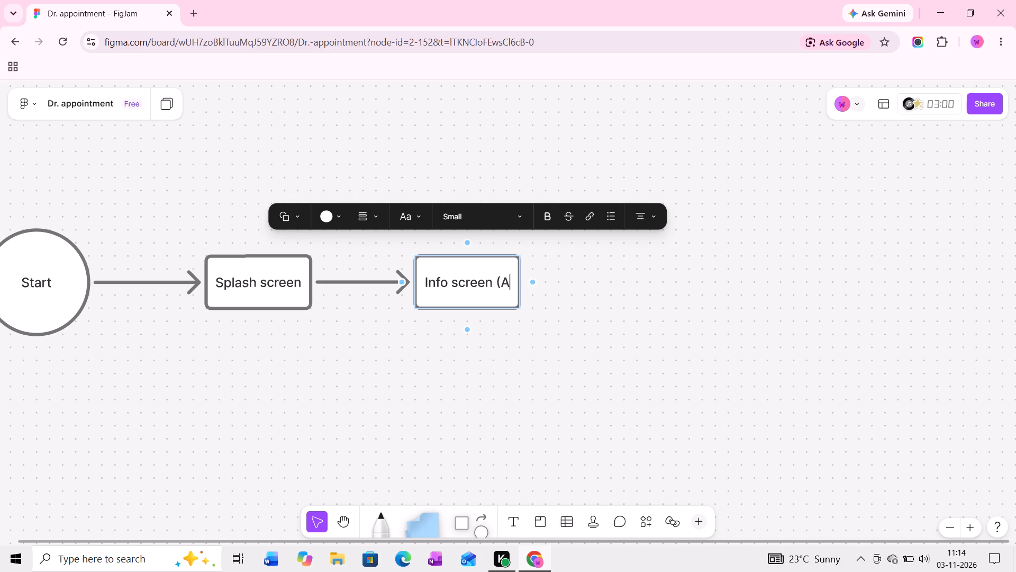
key(BackSpace)
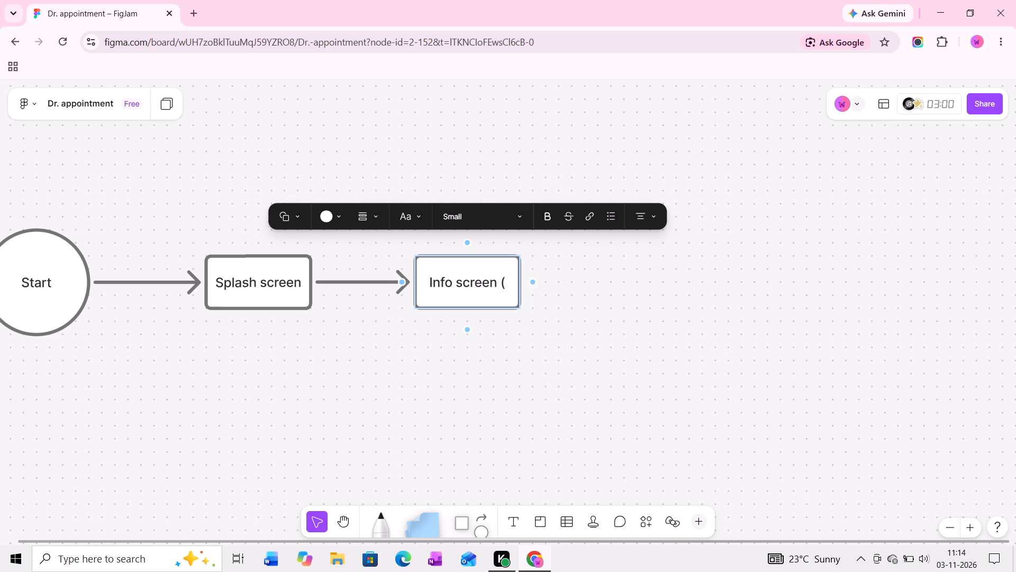
text(Min)
key(space)
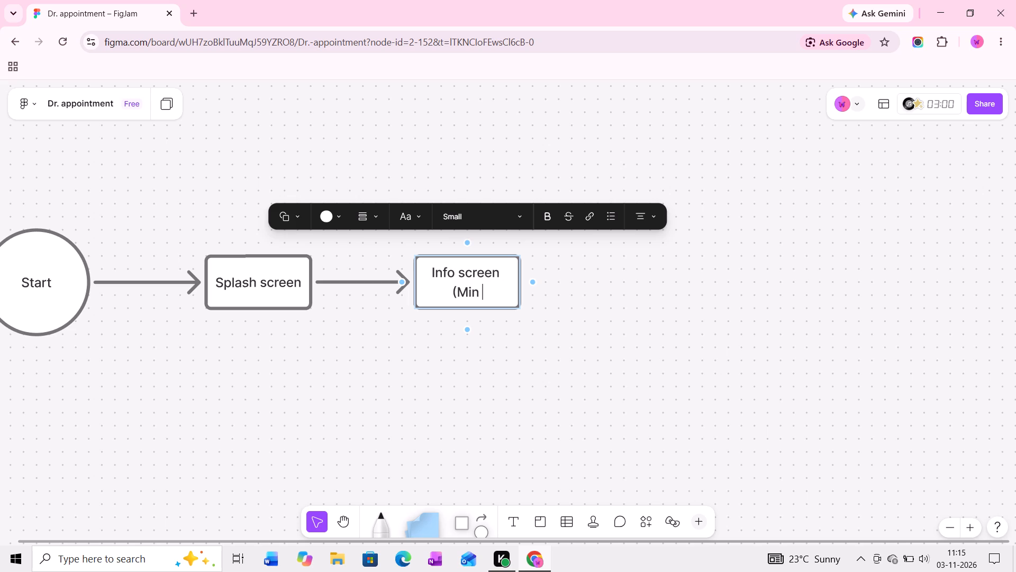
key(3)
key(shift+parenright)
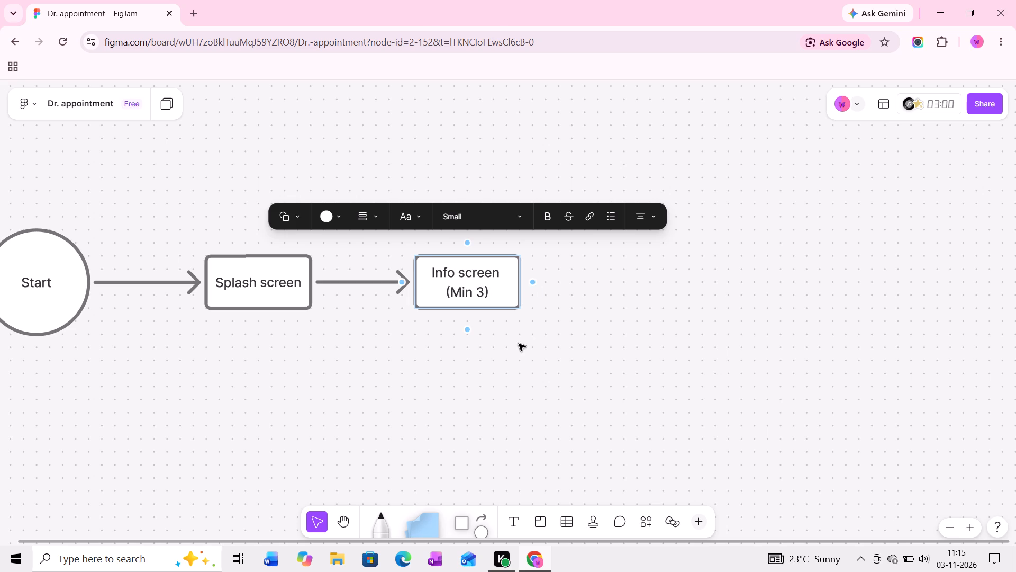
click(519, 344)
Add a connected box after Info screen (Min 3) and label it "Login / signup".
click(516, 282)
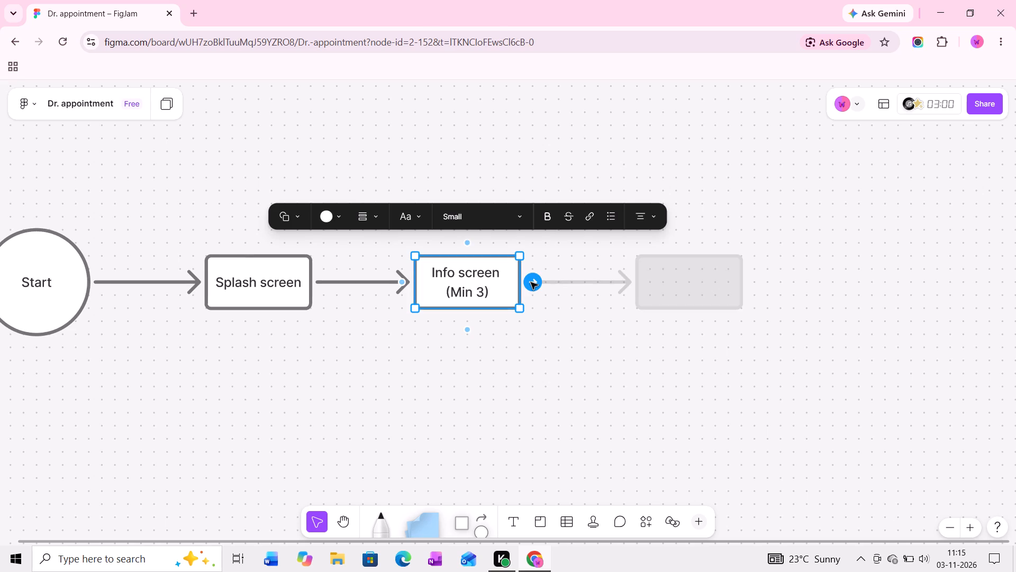
click(531, 282)
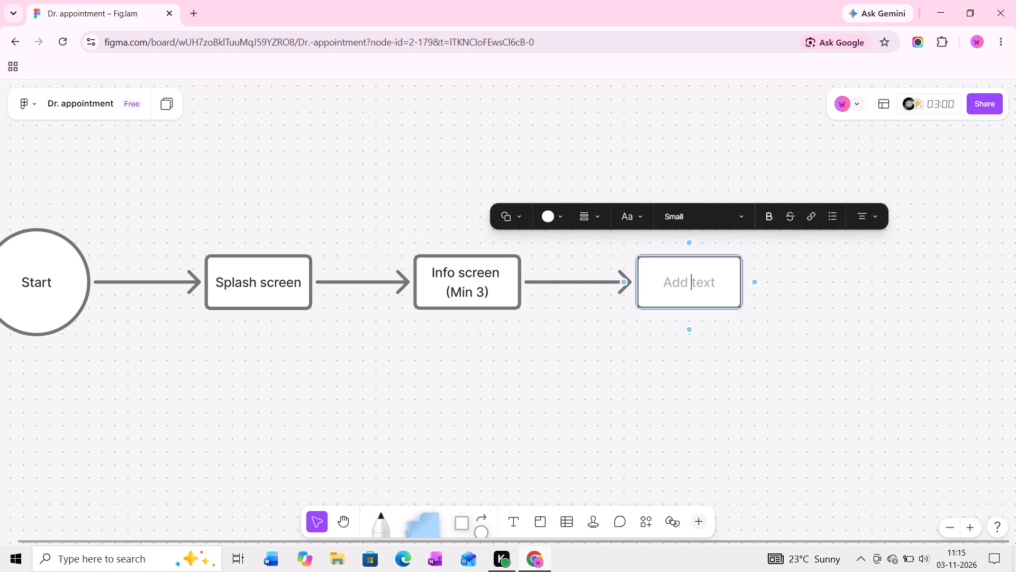
double_click(687, 283)
text(Lo)
key(g)
text(in)
key(space)
key(slash)
key(space)
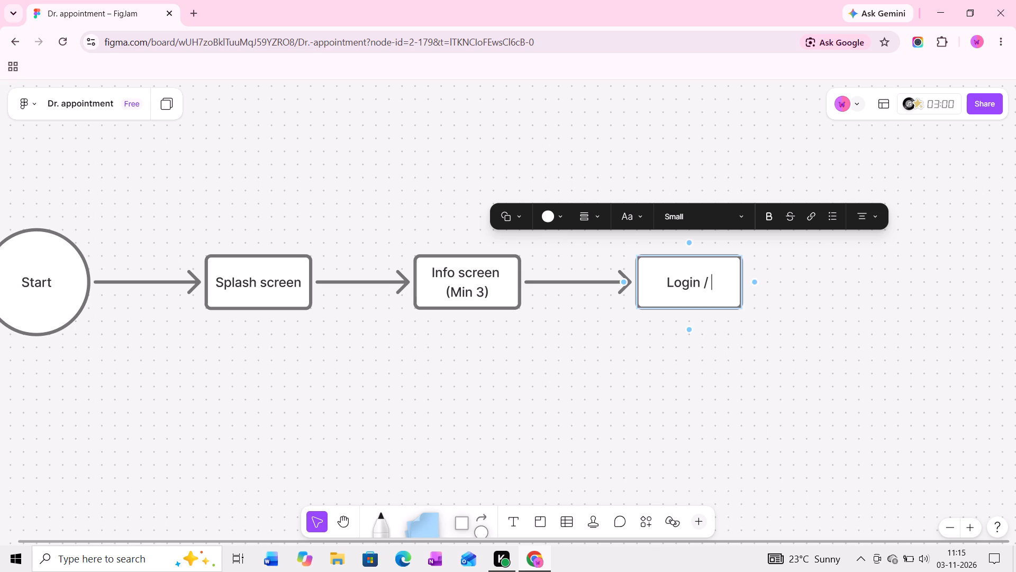
text(sihnup)
key(BackSpace)
key(BackSpace)
key(BackSpace)
key(BackSpace)
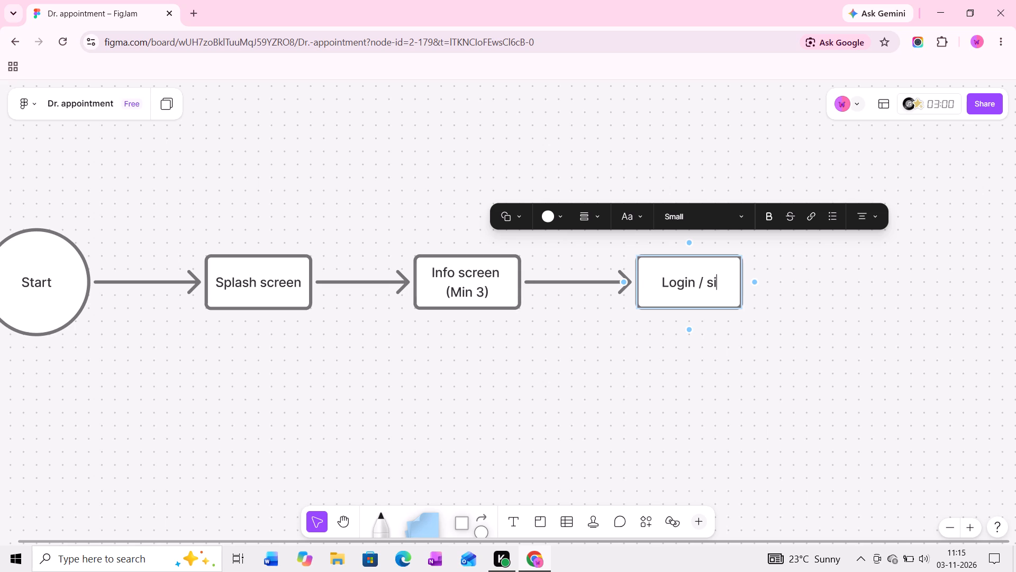
text(gnup)
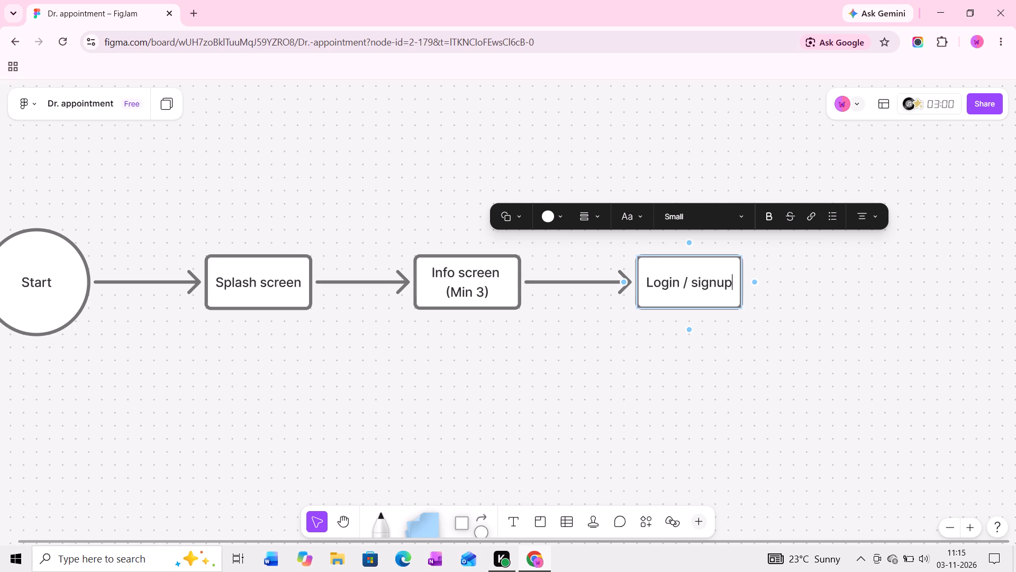
Split the last word of the new box's label so it reads "Login / sign up".
middle_drag(732, 345, 652, 367)
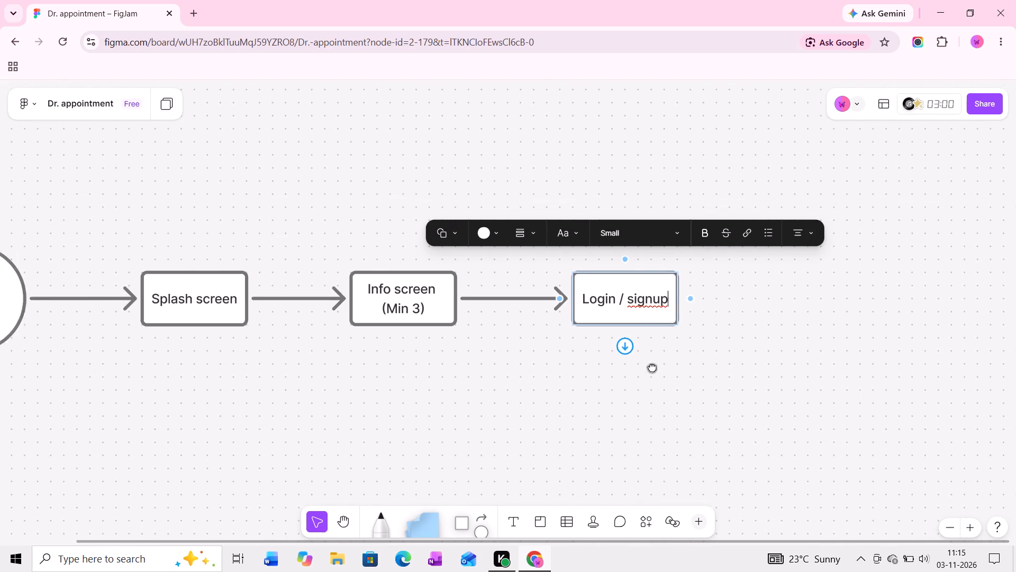
middle_drag(652, 367, 609, 383)
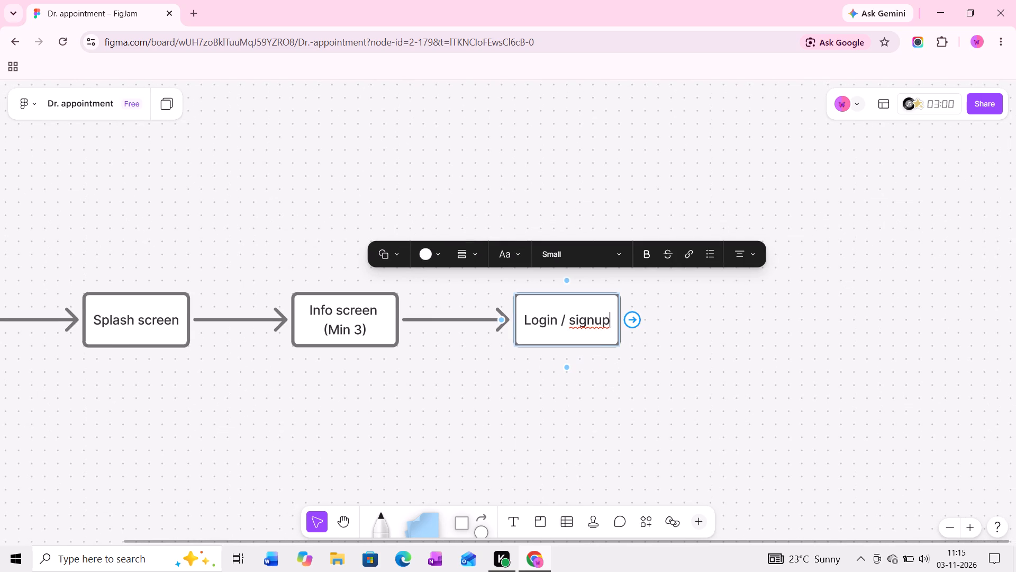
click(596, 321)
key(space)
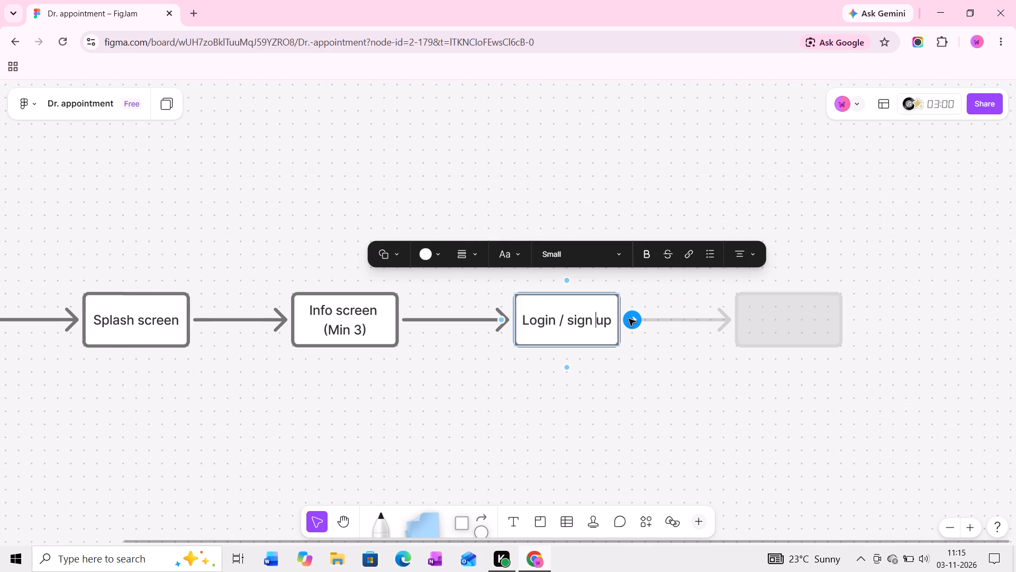
Add a connected box after Login / sign up and label it "Onboarding".
click(629, 319)
middle_drag(773, 318, 656, 318)
ctrl+scroll(668, 320, up, 4)
key(o)
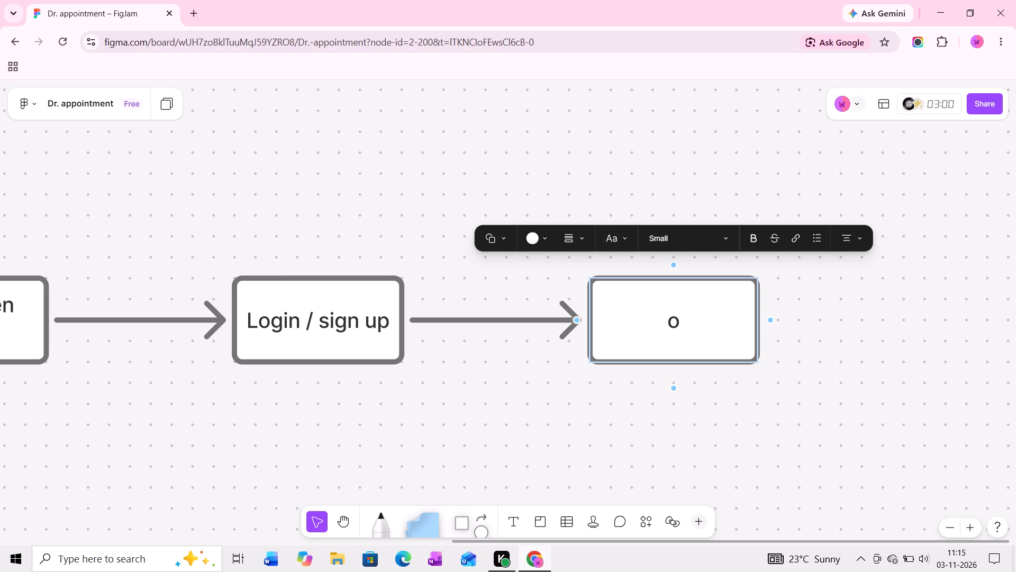
key(BackSpace)
text(OM)
key(BackSpace)
key(n)
text(boarding)
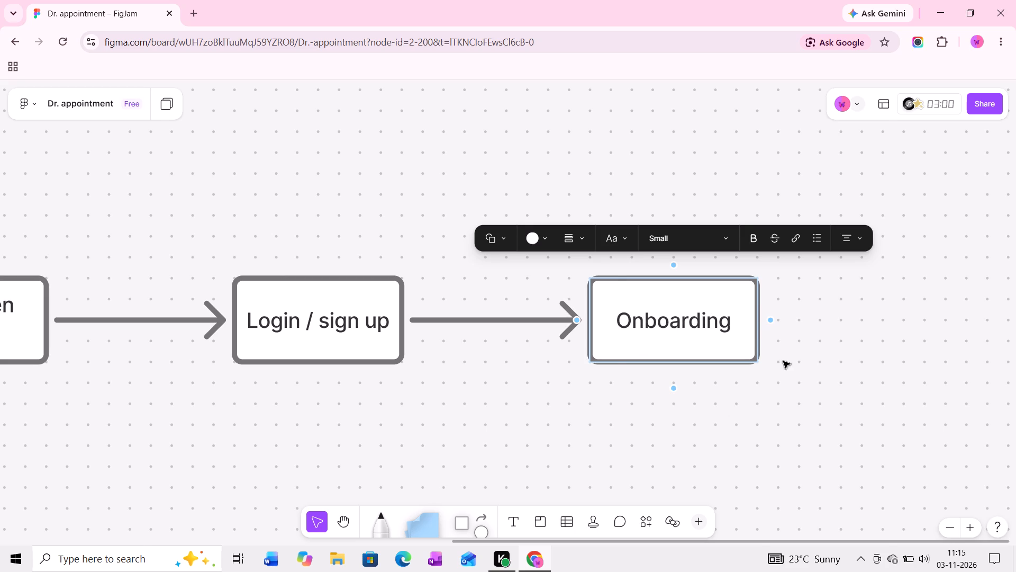
Branch an arrow from Onboarding's right side up to a new square above and to its right, labelled "Name".
ctrl+scroll(788, 361, down, 2)
middle_drag(783, 358, 583, 385)
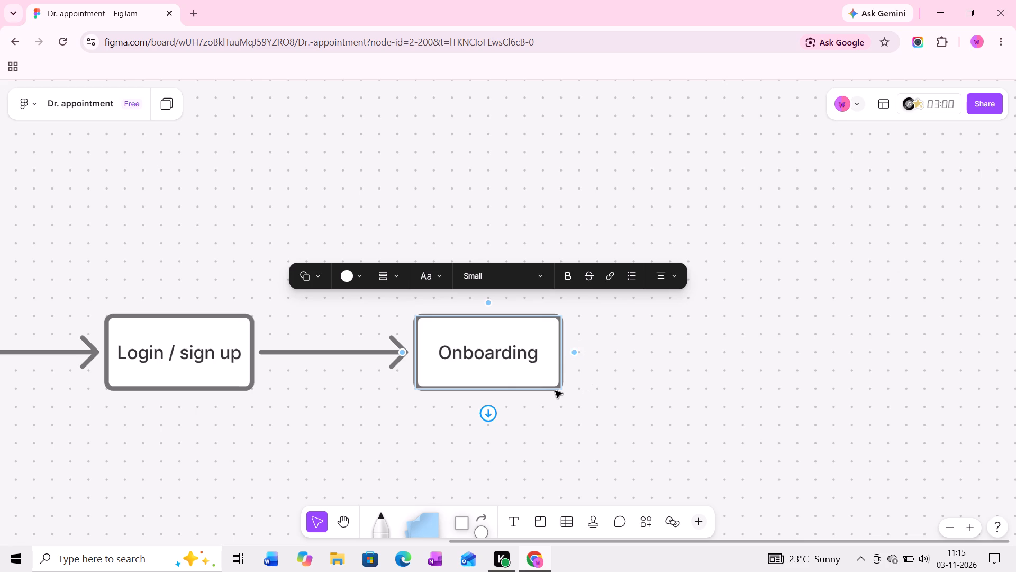
drag(576, 353, 584, 246)
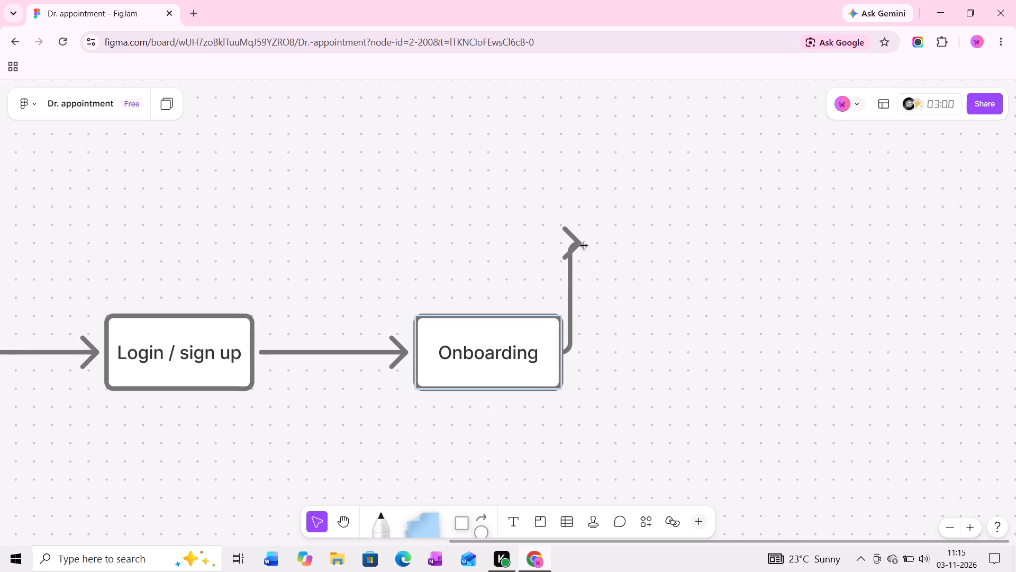
drag(584, 246, 625, 225)
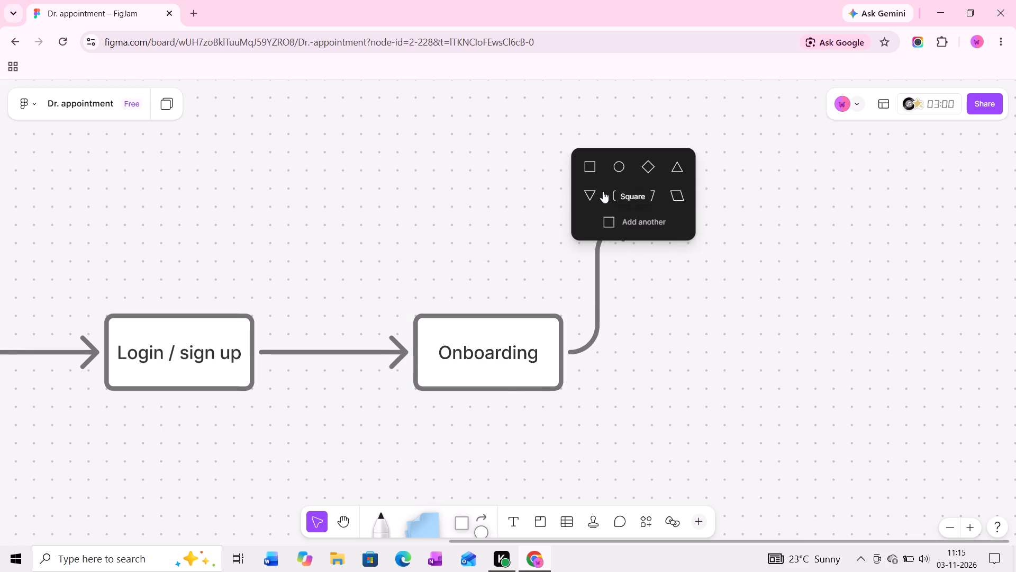
click(594, 171)
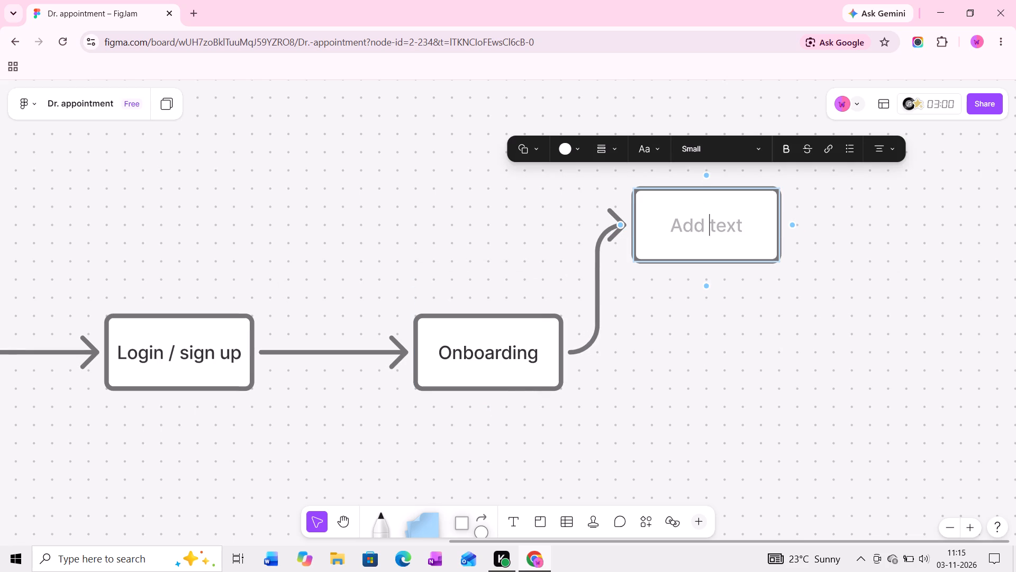
click(712, 228)
text(Name)
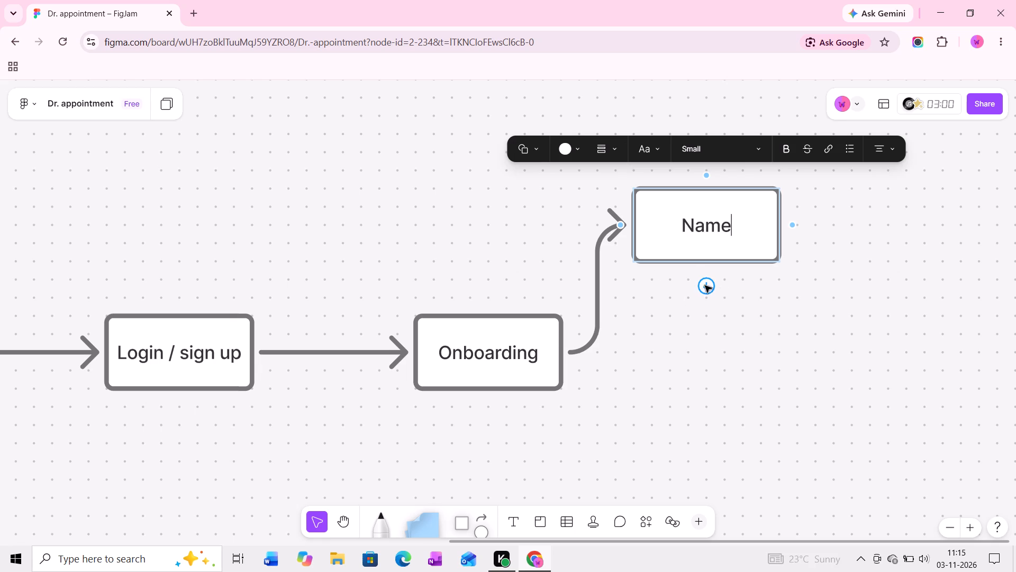
Branch a straight arrow from Onboarding to a new square directly below Name and label it "Gender".
click(573, 353)
click(570, 352)
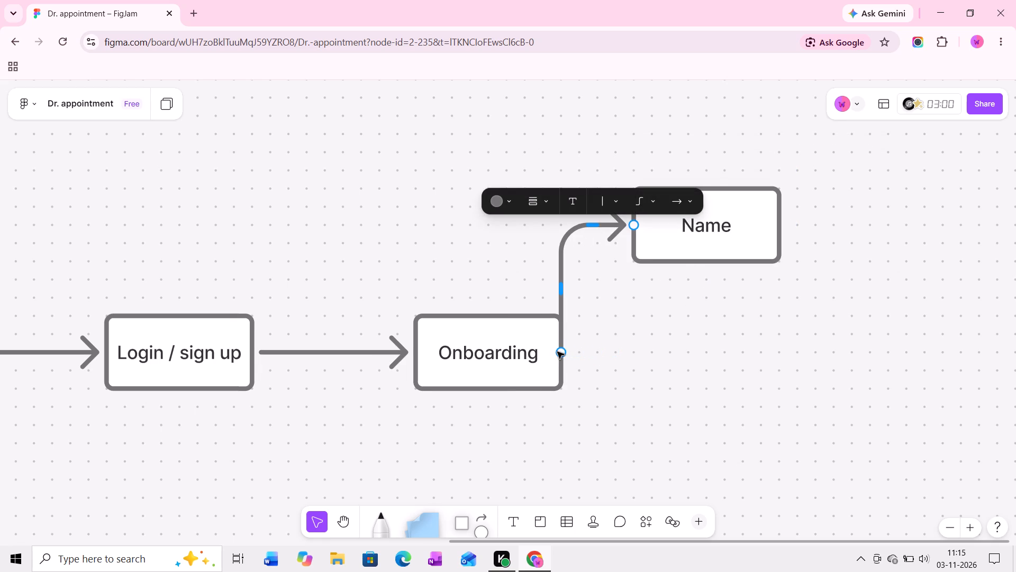
click(517, 356)
drag(570, 354, 636, 346)
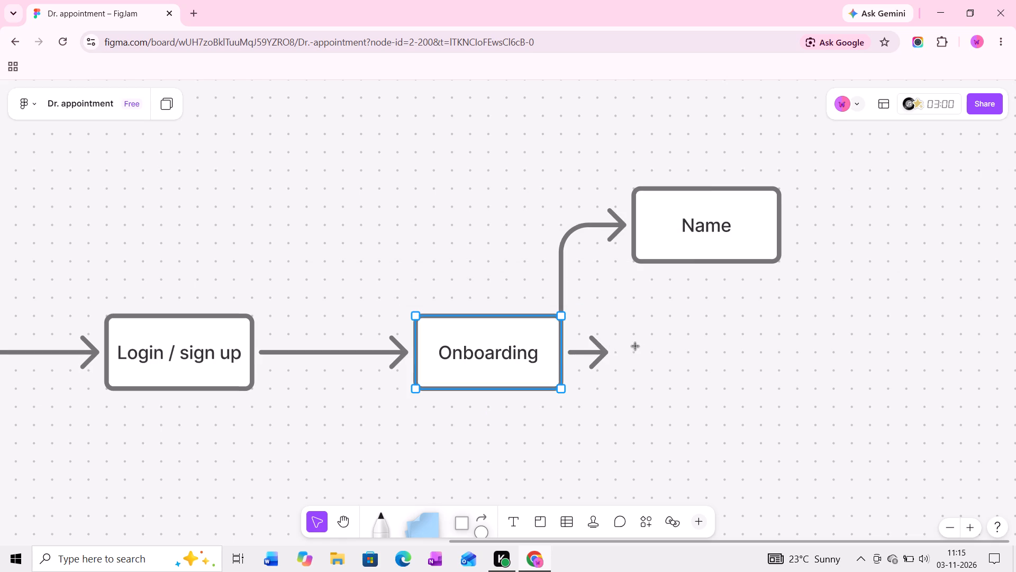
drag(636, 346, 636, 347)
click(592, 298)
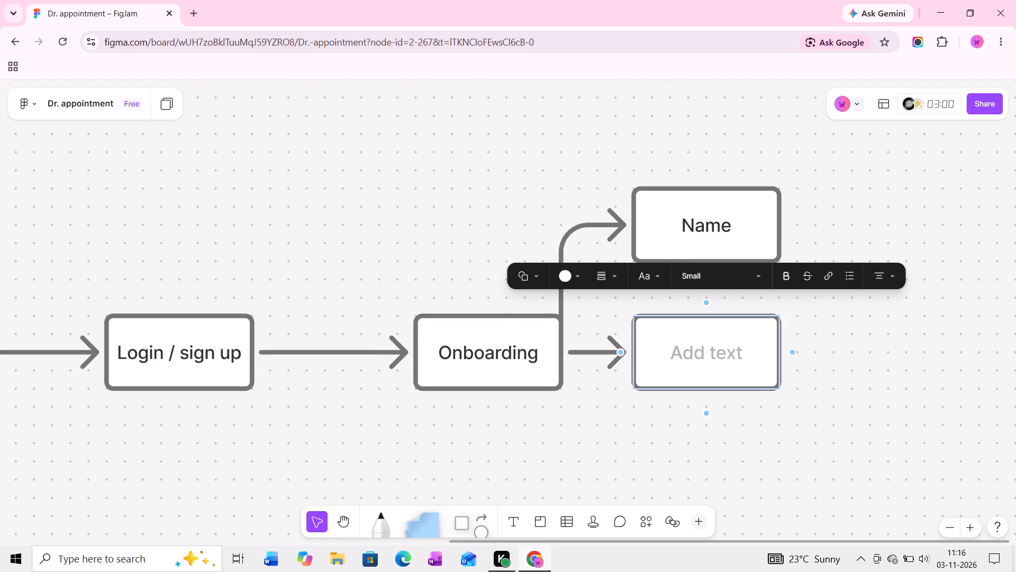
text(Gen)
key(BackSpace)
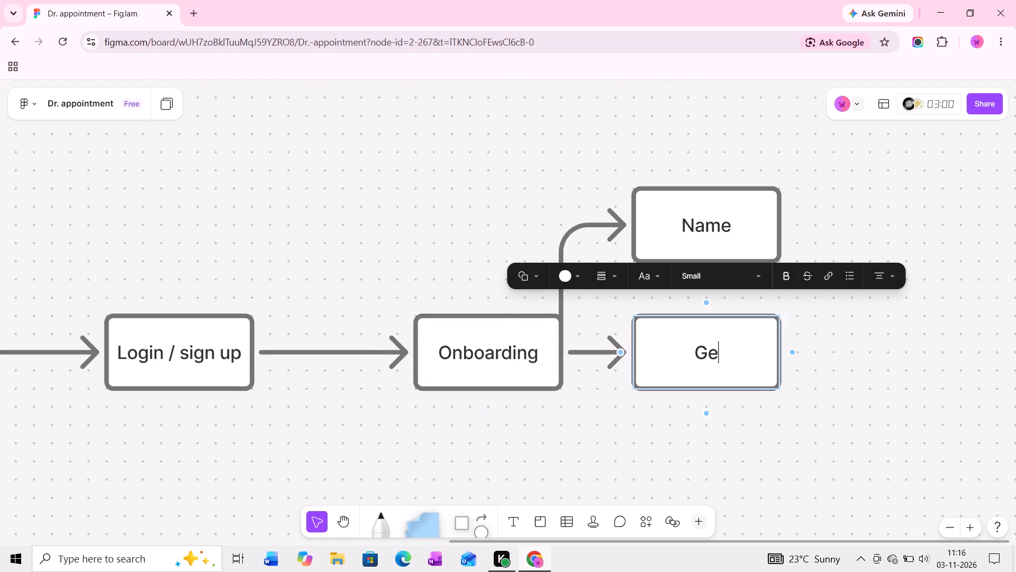
text(nder)
Reattach the start of the Name arrow to the middle of Onboarding's right side so it curves outside the box.
click(560, 356)
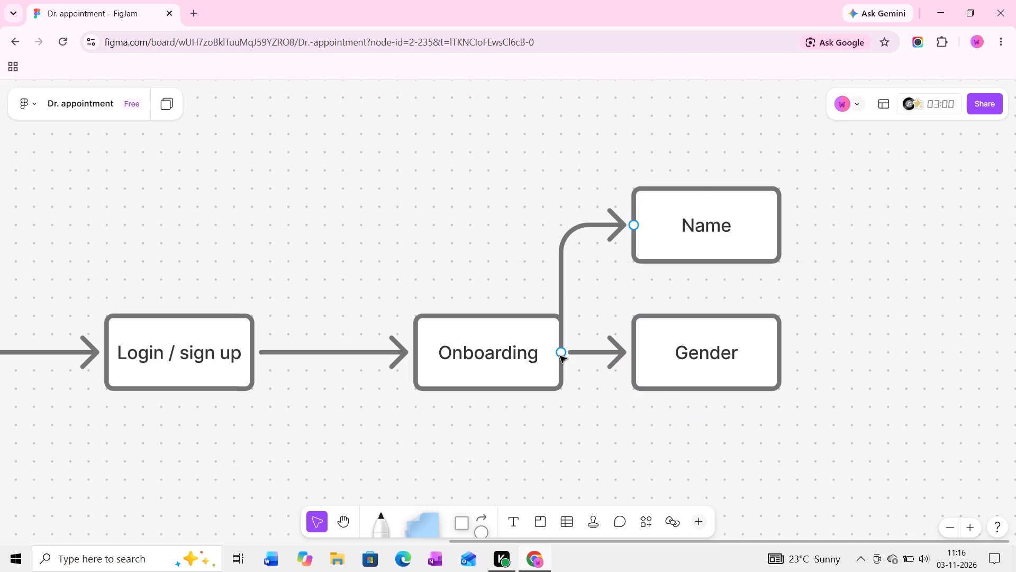
drag(561, 354, 543, 380)
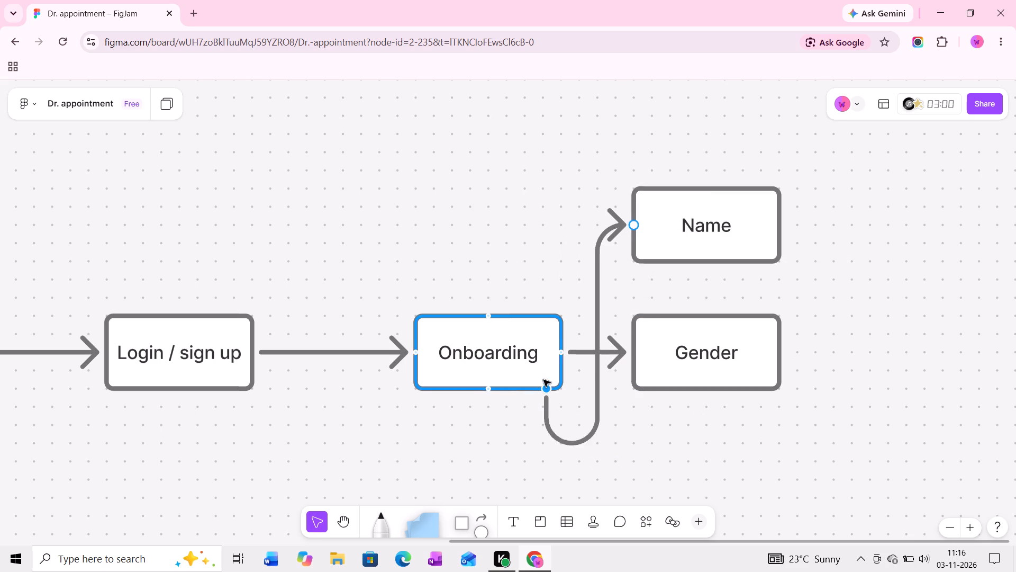
drag(543, 380, 559, 346)
click(543, 359)
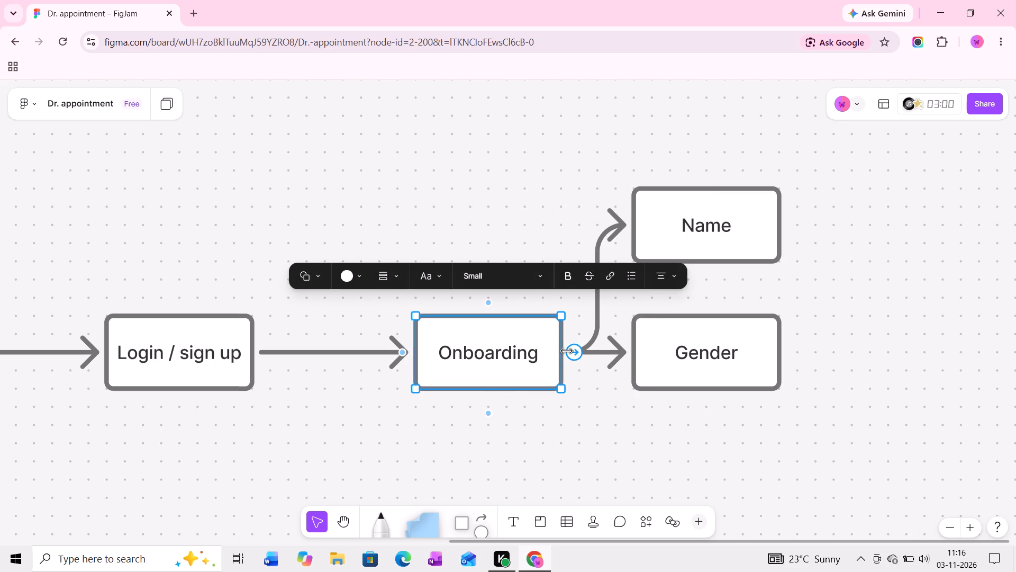
Branch an arrow from Onboarding's right side to a new square directly below Gender and label it "Interests".
drag(571, 351, 629, 455)
middle_drag(659, 417, 656, 406)
click(586, 403)
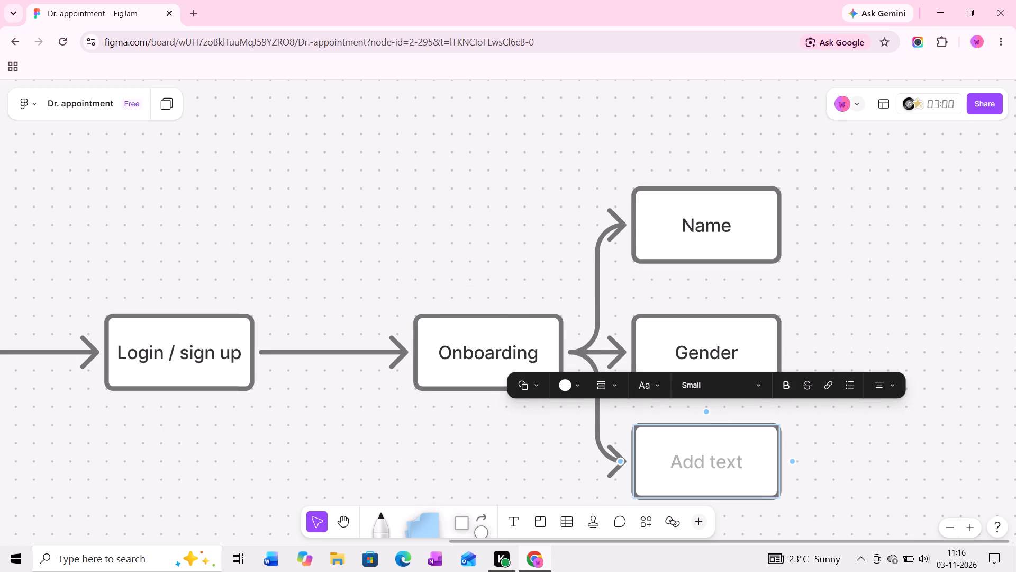
text(Interest)
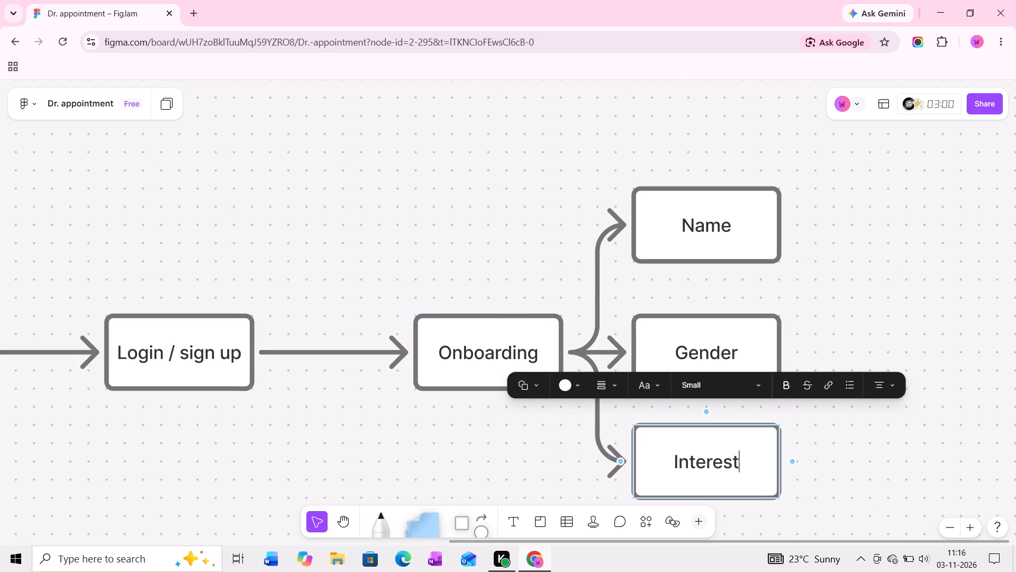
key(s)
click(561, 475)
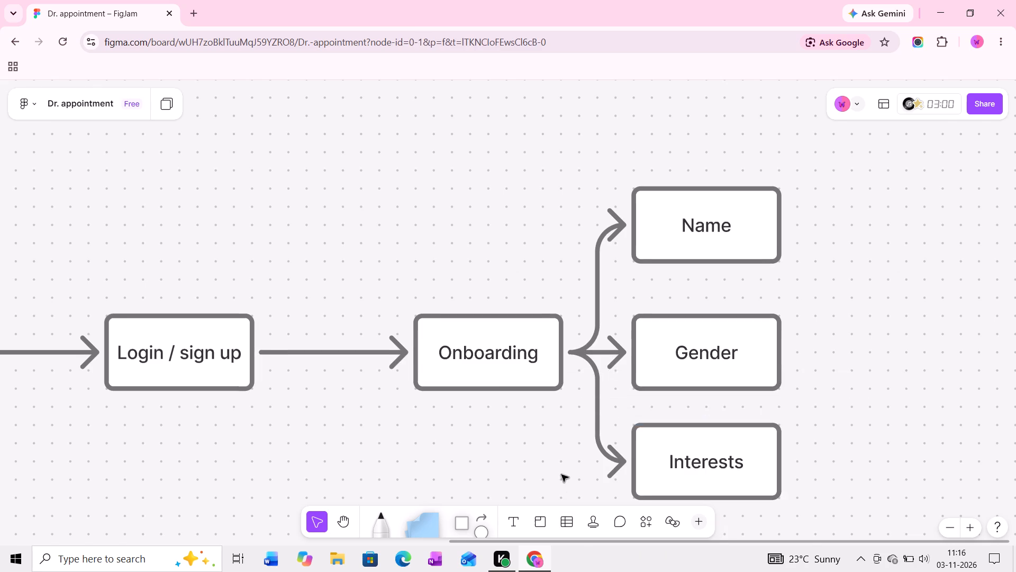
Add a connected box directly below Onboarding and label it "Home screen".
ctrl+scroll(561, 475, down, 5)
middle_drag(564, 470, 604, 304)
click(573, 253)
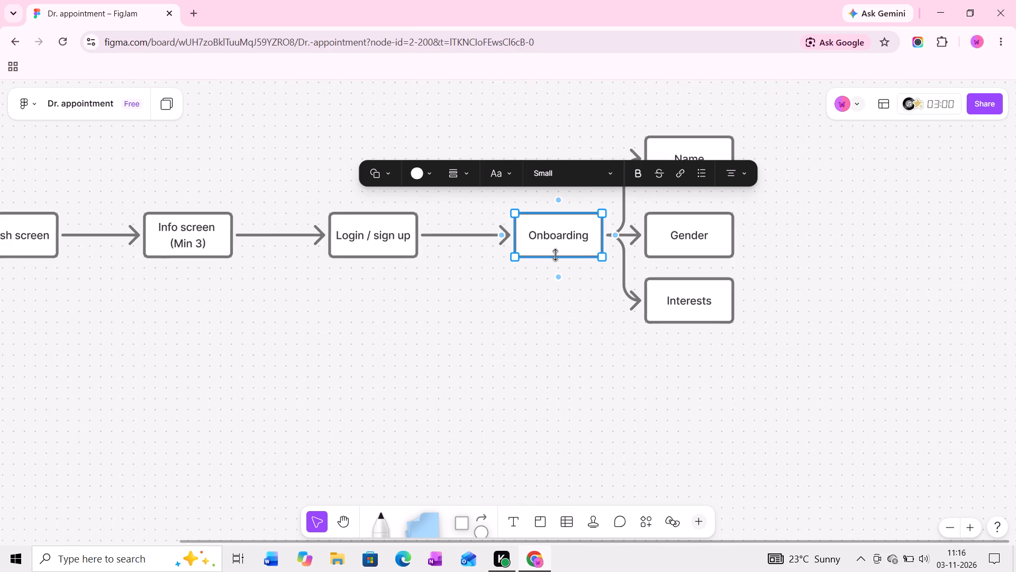
click(561, 273)
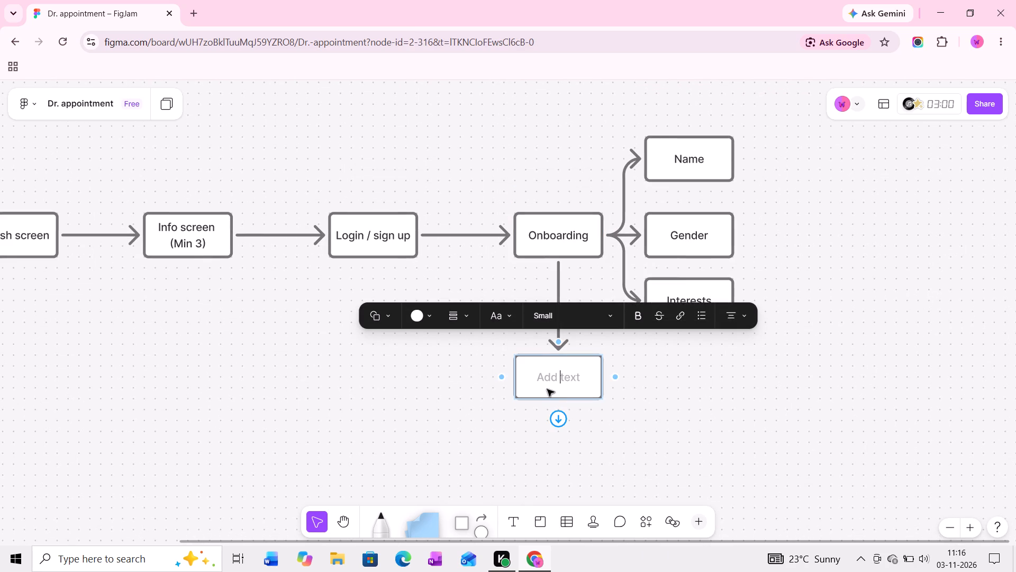
text(Home)
key(space)
text(screen)
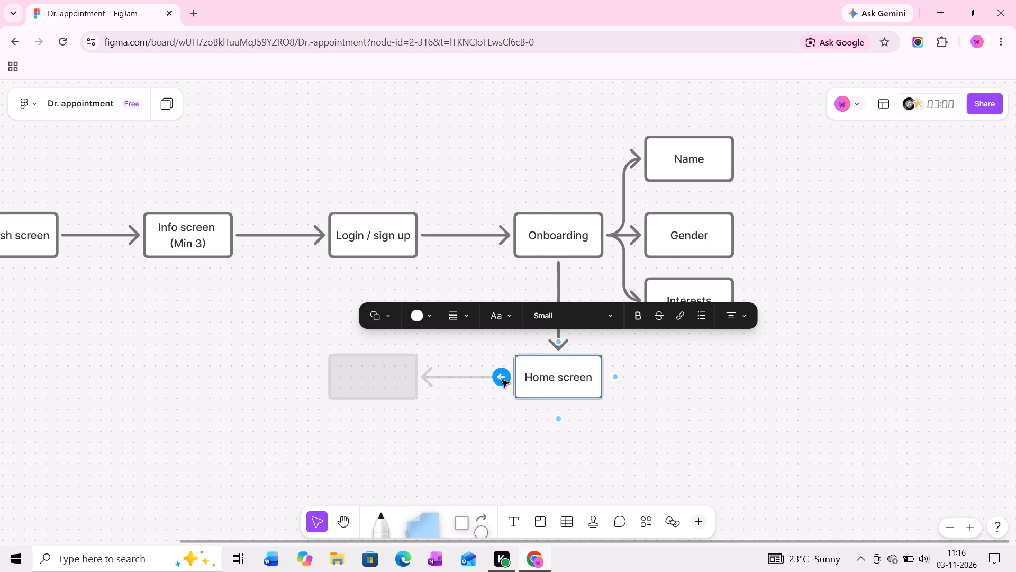
Add a connected box to the left of Home screen and label it "Notification icon".
click(503, 380)
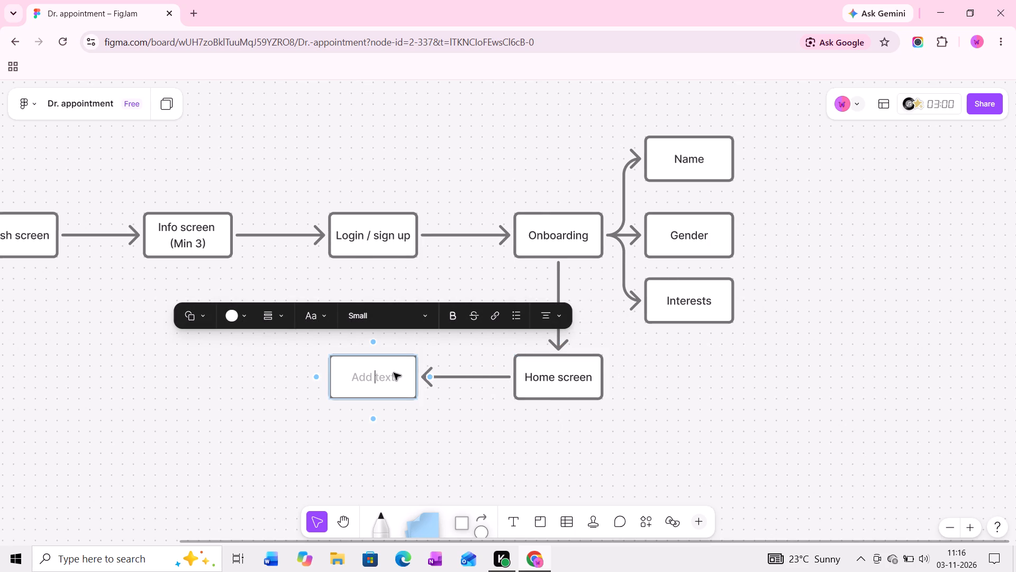
text(Notifica)
text(tion icon)
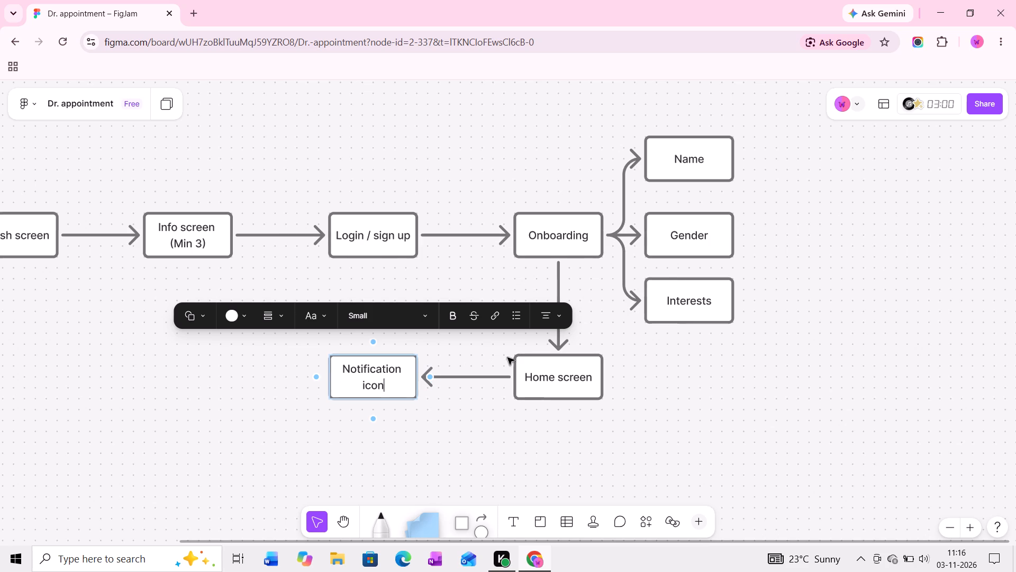
Branch a second box from Home screen's left side, below Notification icon, and label it "search bar".
click(518, 380)
click(503, 377)
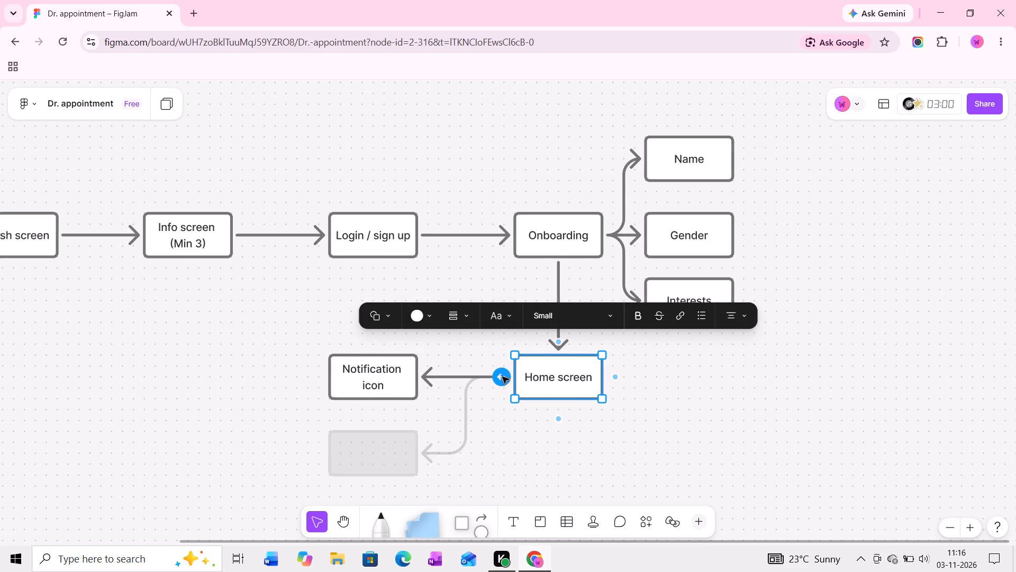
middle_drag(397, 453, 424, 408)
ctrl+scroll(369, 412, up, 4)
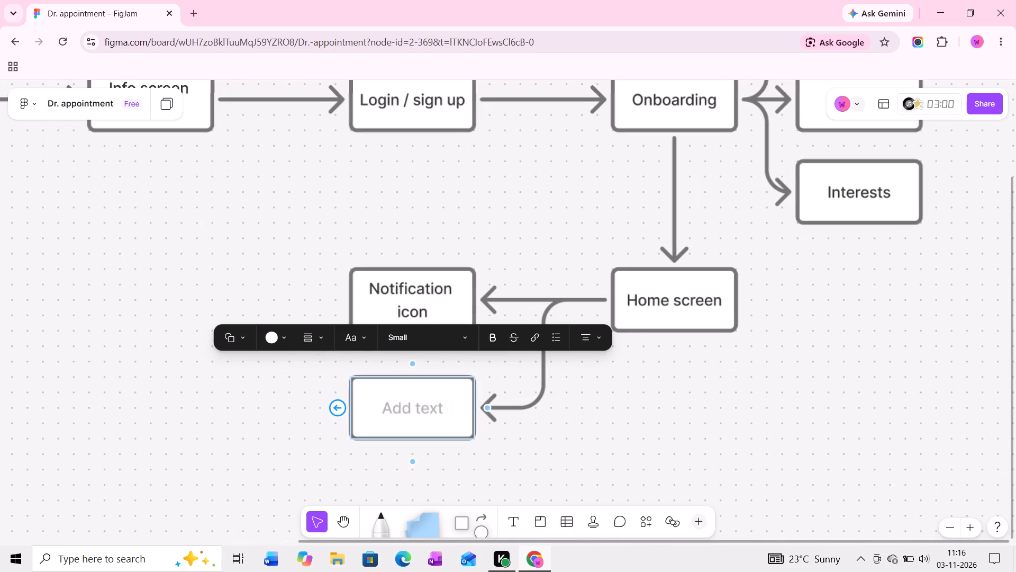
text(sr)
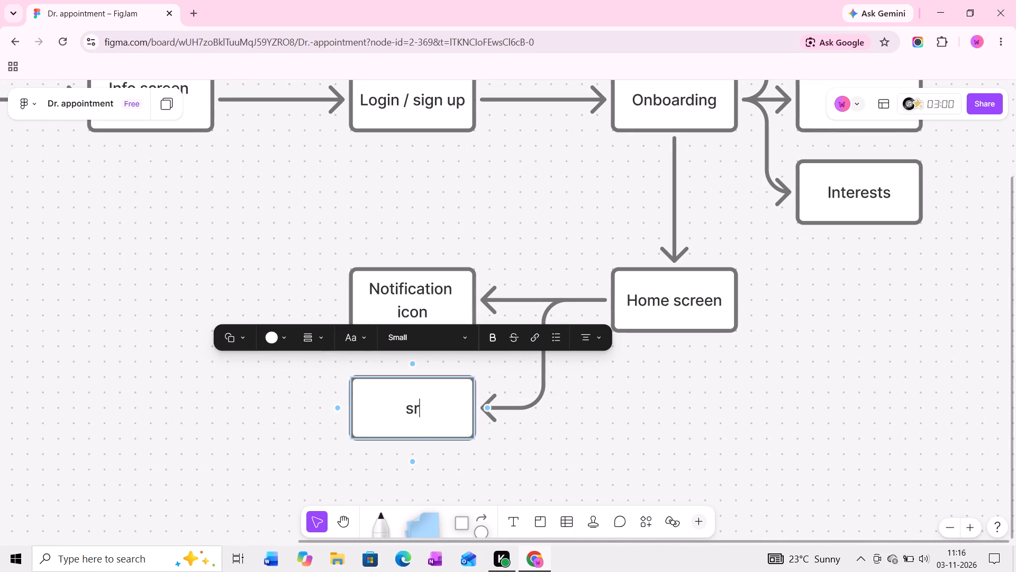
key(BackSpace)
text(earch bar)
Branch a third box from Home screen's left side, above Notification icon, and label it "Banner".
click(609, 309)
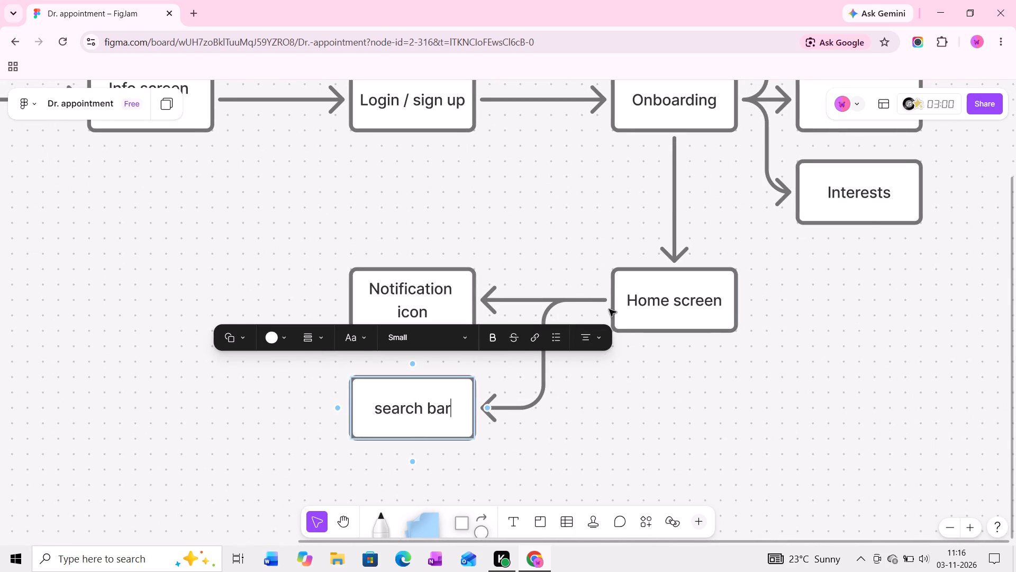
click(604, 302)
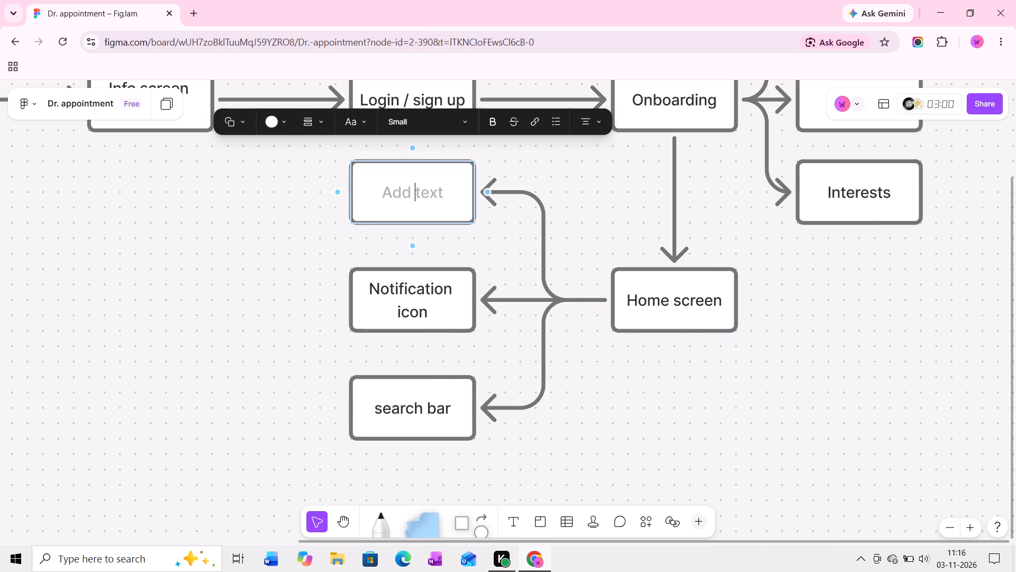
click(386, 189)
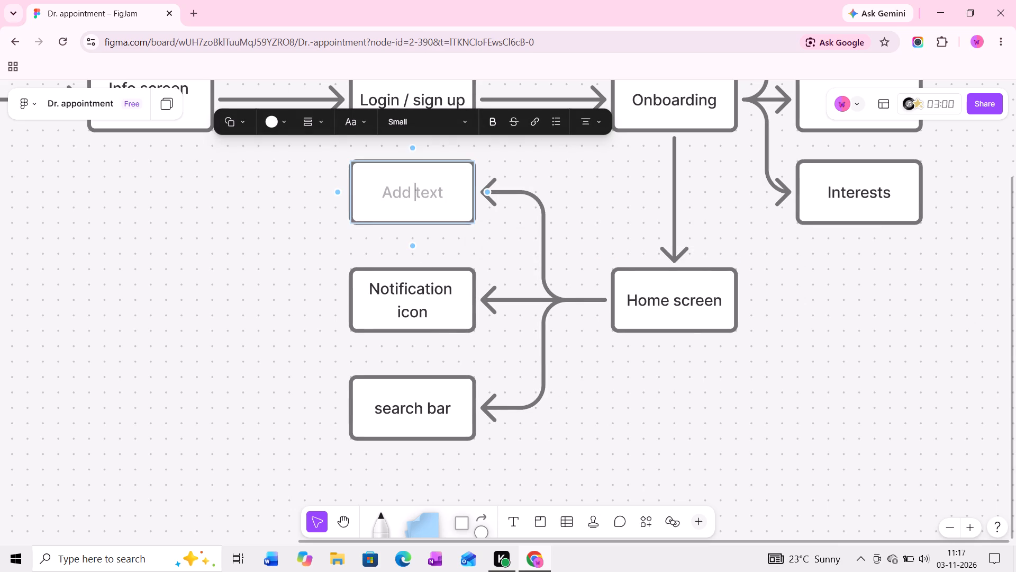
text(Filte)
key(BackSpace)
key(BackSpace)
key(BackSpace)
key(BackSpace)
key(BackSpace)
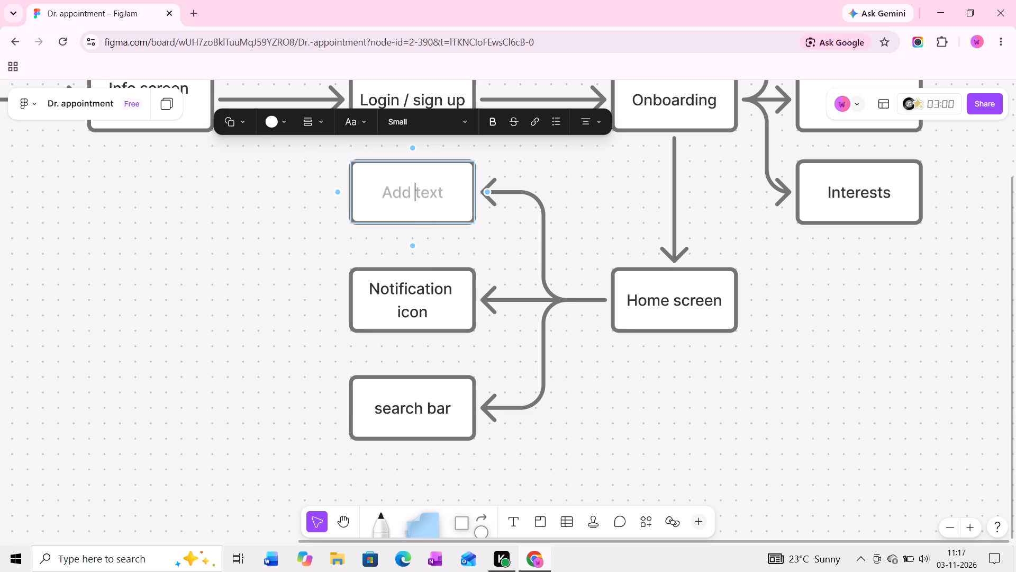
text(ban)
key(BackSpace)
key(BackSpace)
key(BackSpace)
text(Bnner)
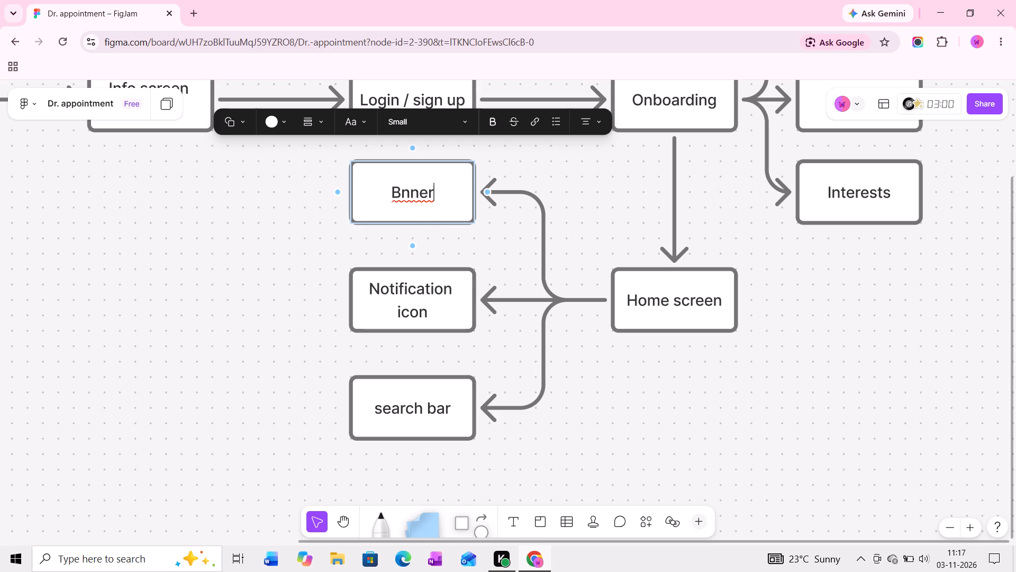
key(Left)
key(Left)
key(Left)
key(Left)
key(a)
Extend the Banner box's label to read "Book Now Banner".
key(Left)
key(Left)
text(Book n)
key(shift+o)
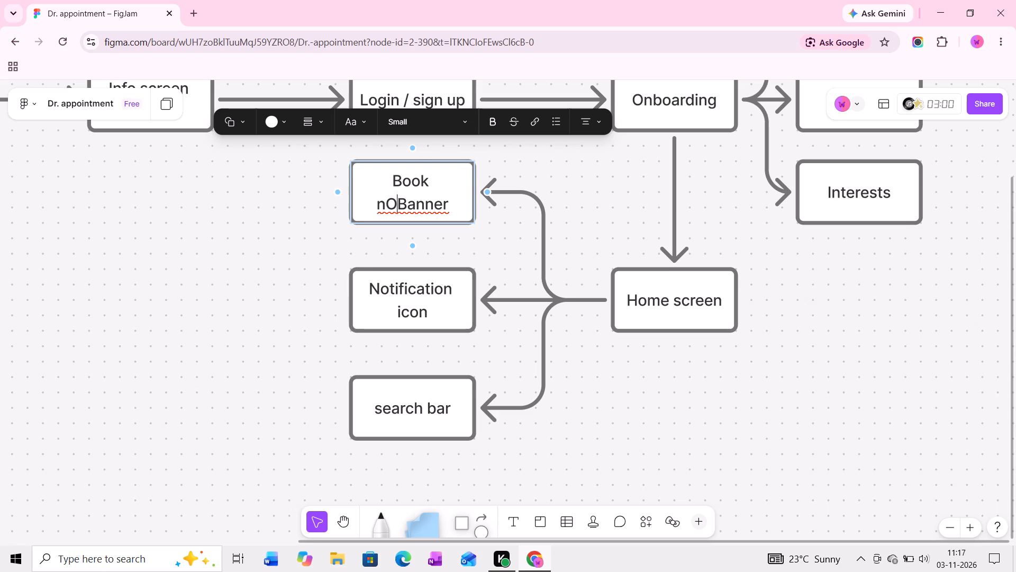
key(BackSpace)
key(BackSpace)
text(No)
text(w)
key(space)
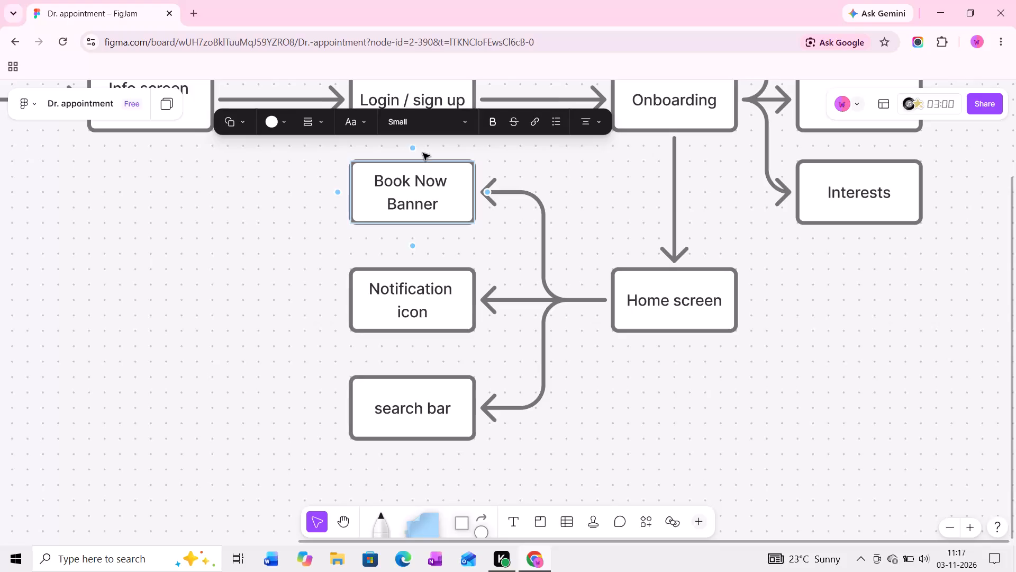
Branch an arrow from Home screen's left side down to a new square and align the square under the search bar box.
click(639, 287)
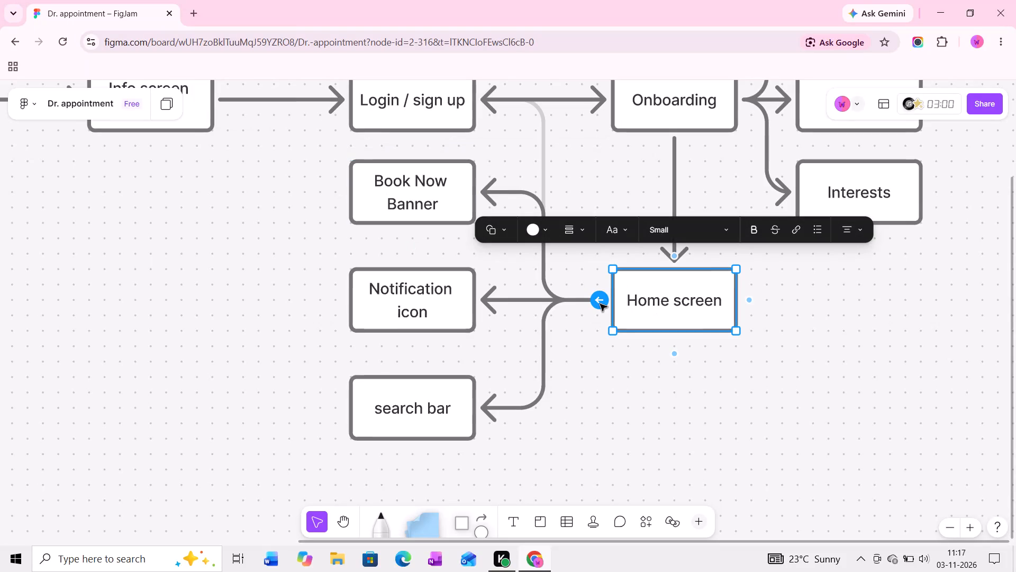
drag(600, 302, 550, 508)
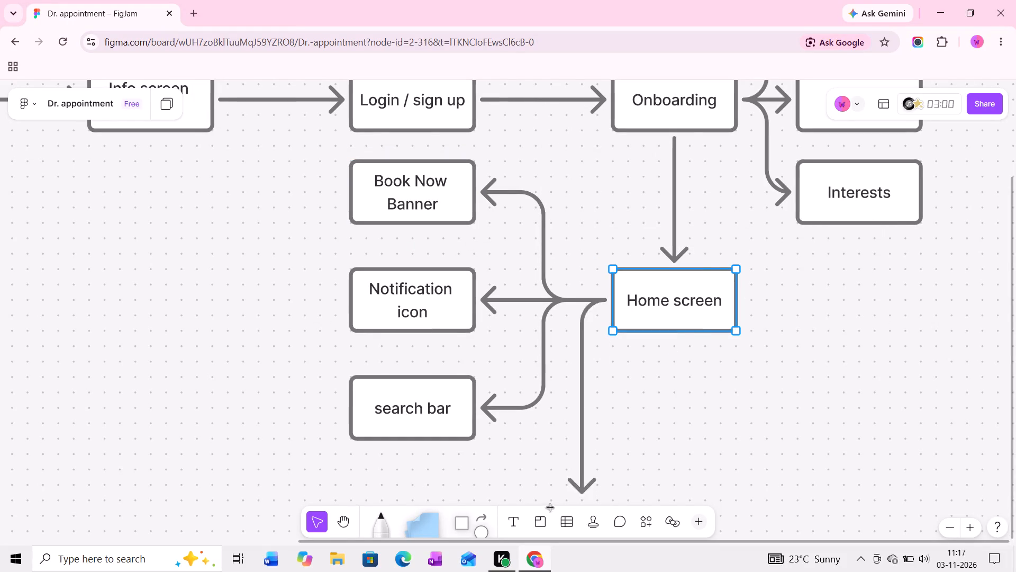
drag(550, 508, 534, 511)
middle_drag(585, 428, 624, 324)
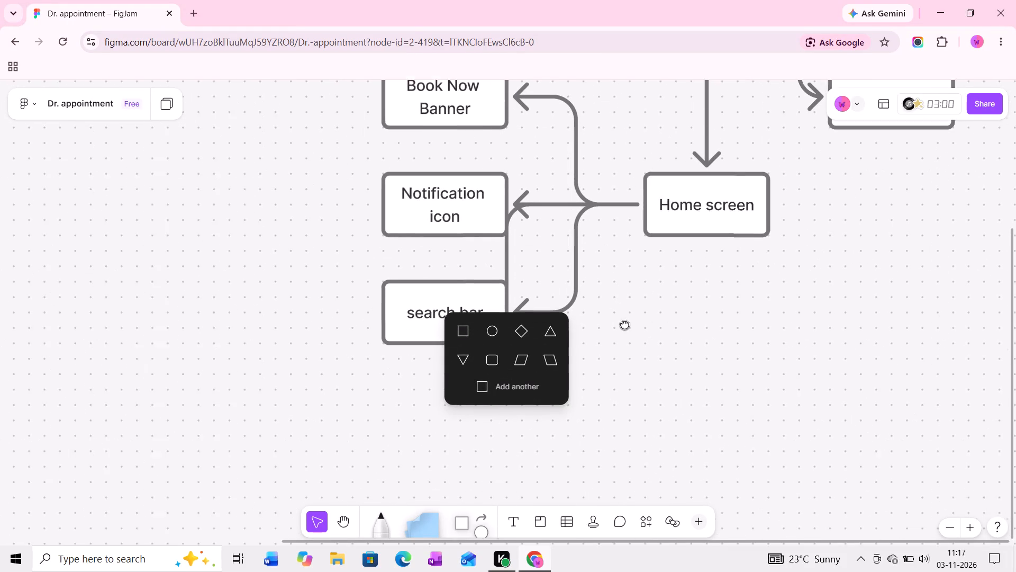
middle_drag(624, 324, 628, 320)
middle_drag(621, 251, 636, 218)
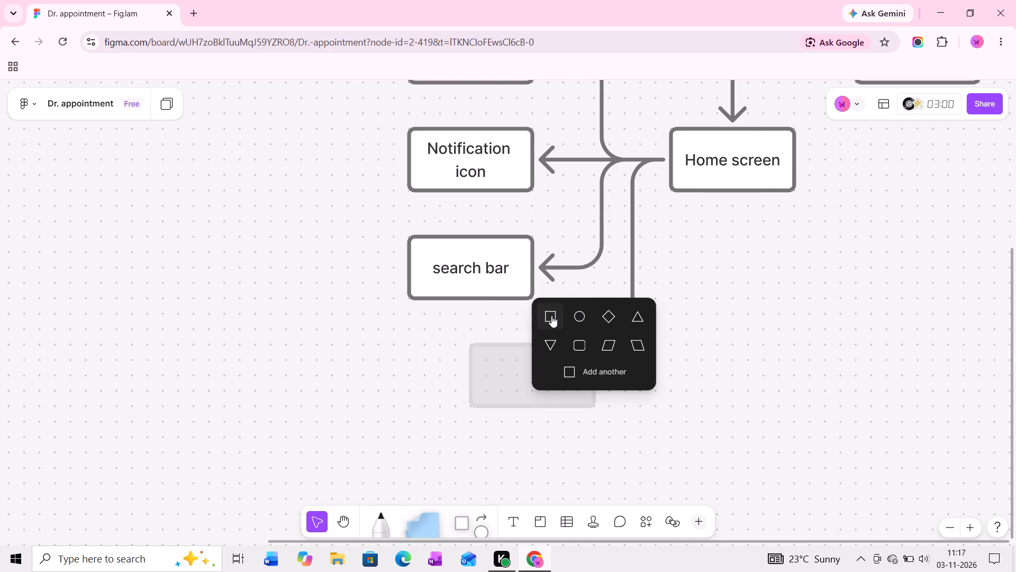
click(551, 316)
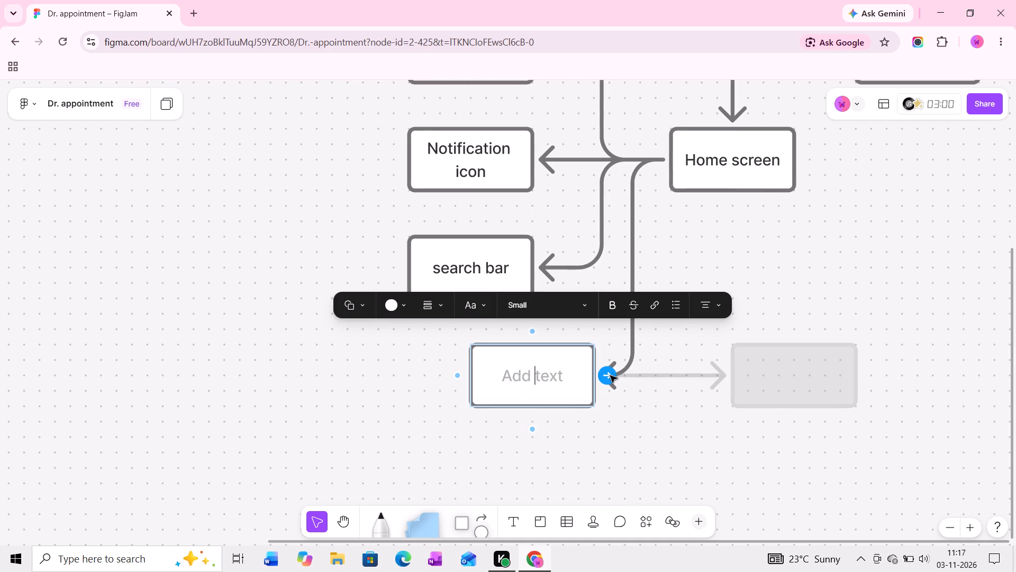
drag(580, 377, 532, 389)
drag(550, 351, 488, 373)
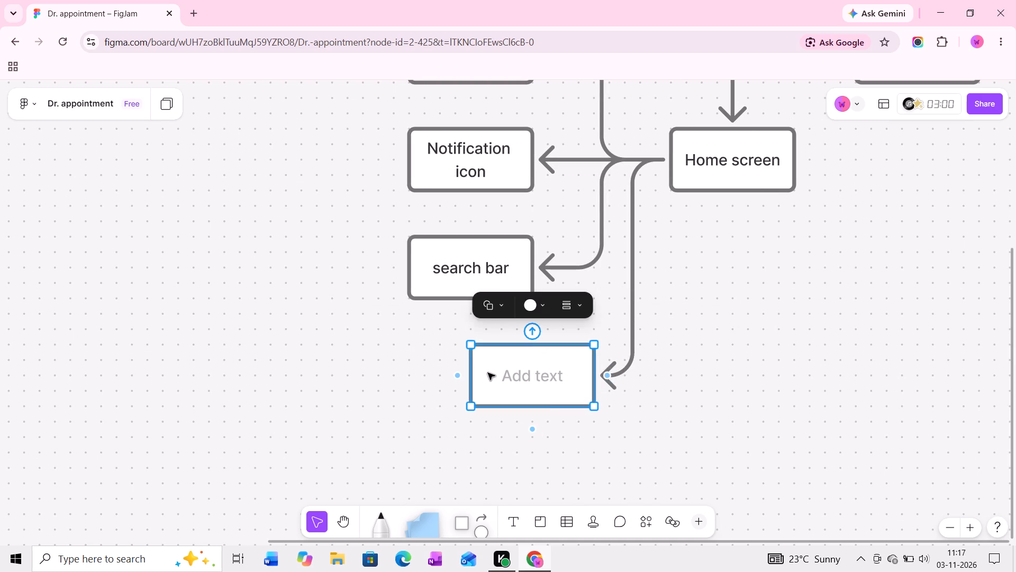
drag(488, 373, 482, 374)
Label the new square below the search bar box "Services".
double_click(458, 404)
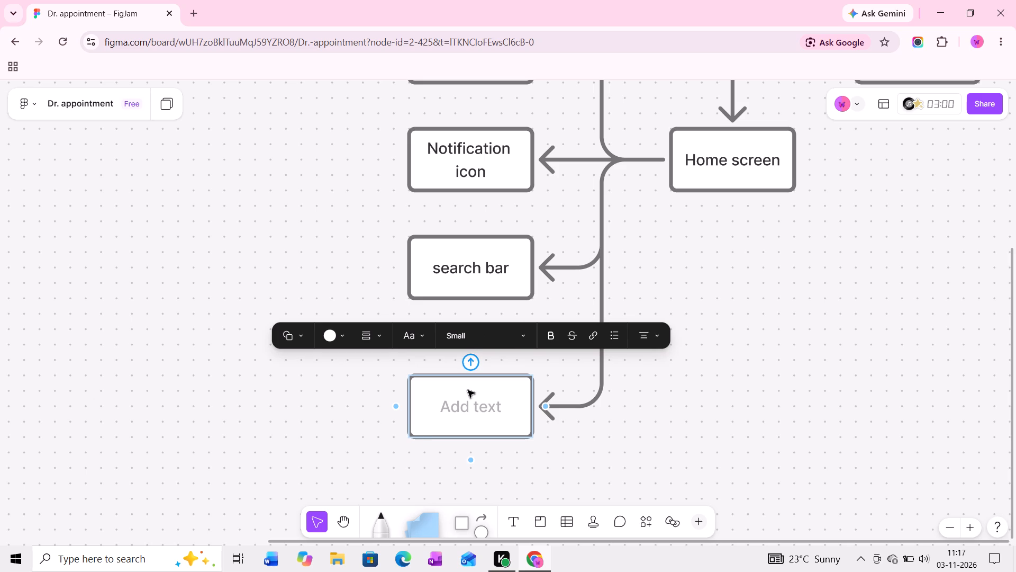
text(Ser)
text(vii)
key(BackSpace)
text(ces)
Branch another box from Home screen's left side, just below Services, and label it "Upcoming booking".
click(682, 174)
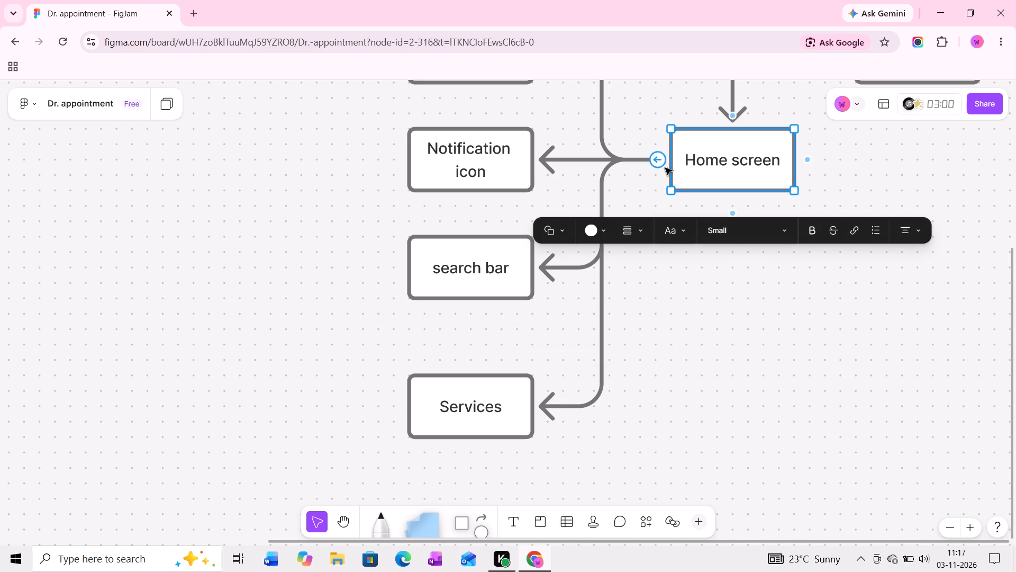
click(661, 164)
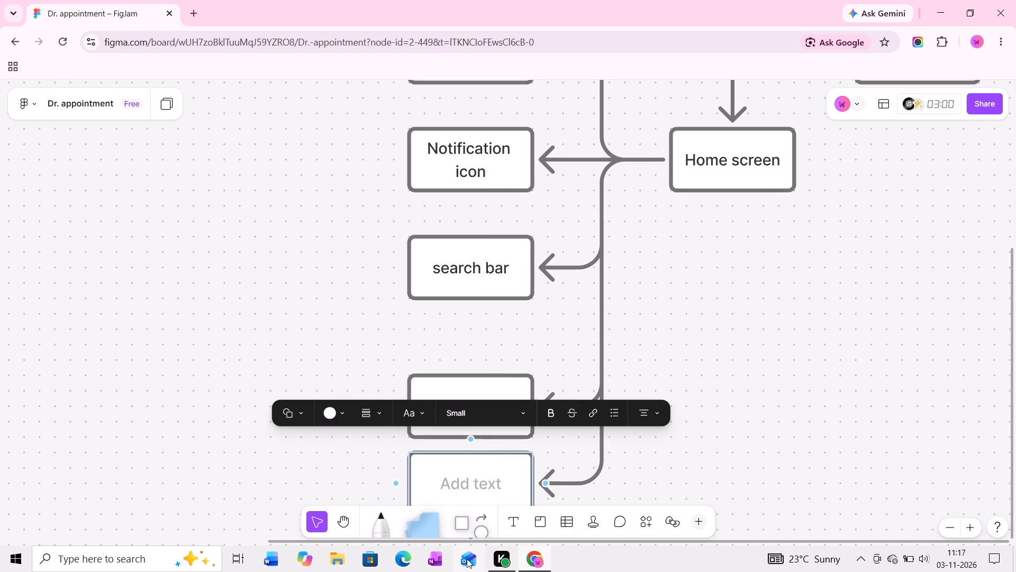
middle_drag(531, 340, 551, 204)
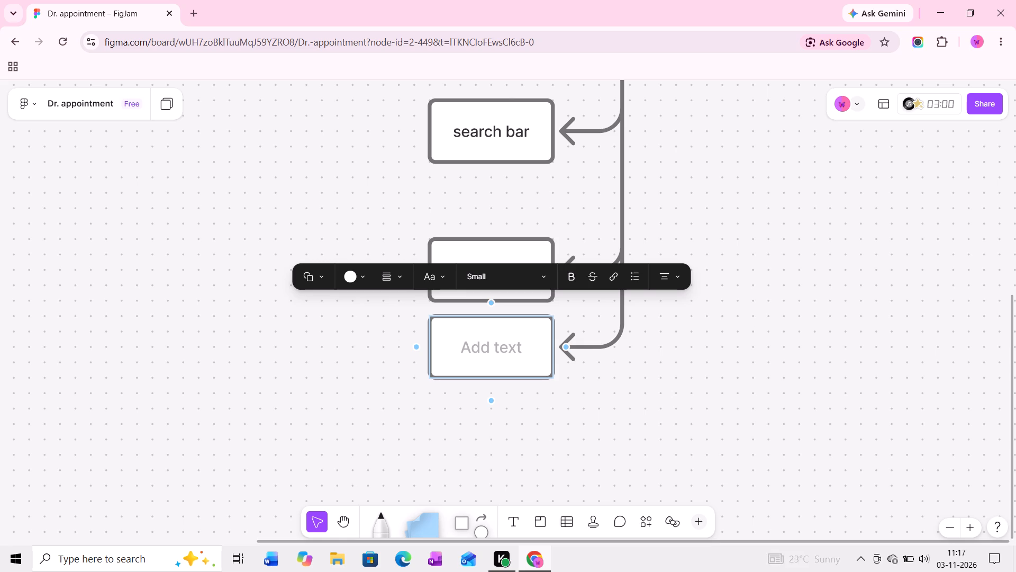
text(Upcoming booing)
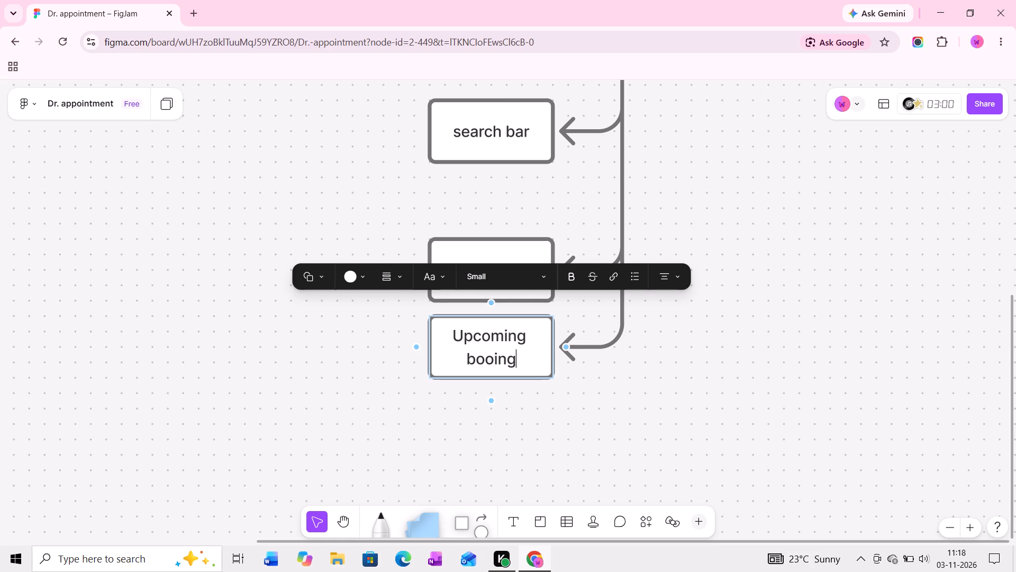
click(494, 365)
key(k)
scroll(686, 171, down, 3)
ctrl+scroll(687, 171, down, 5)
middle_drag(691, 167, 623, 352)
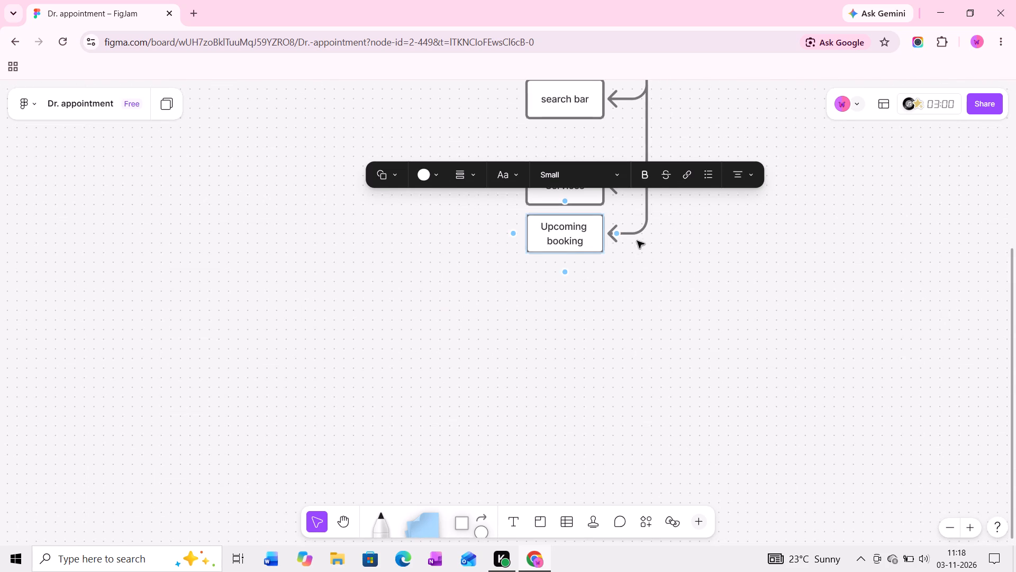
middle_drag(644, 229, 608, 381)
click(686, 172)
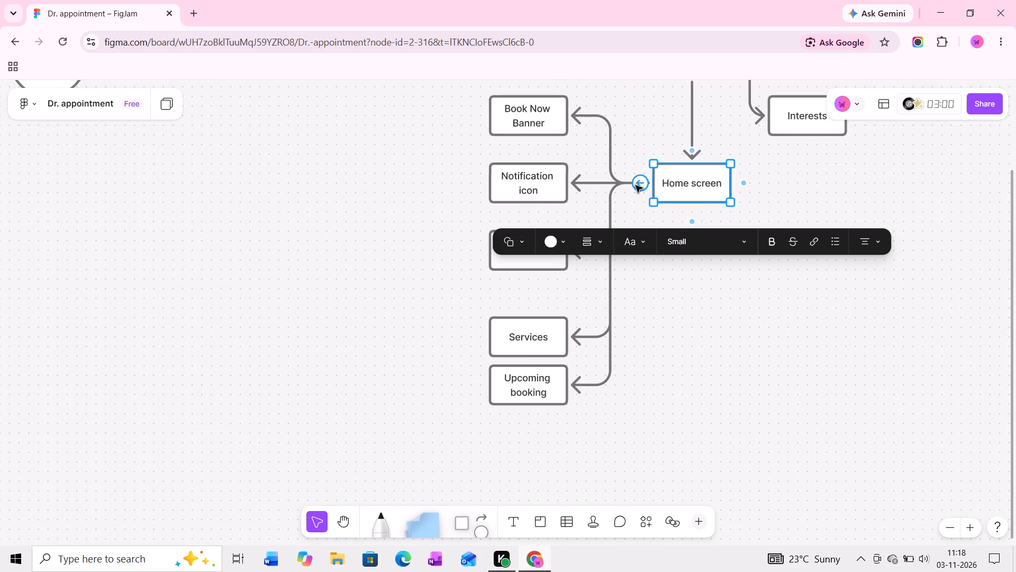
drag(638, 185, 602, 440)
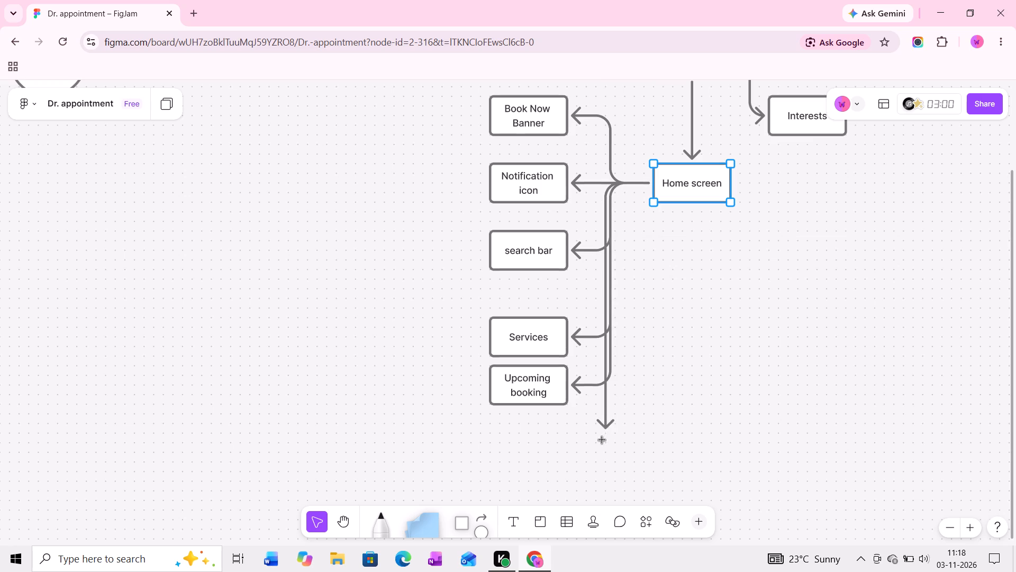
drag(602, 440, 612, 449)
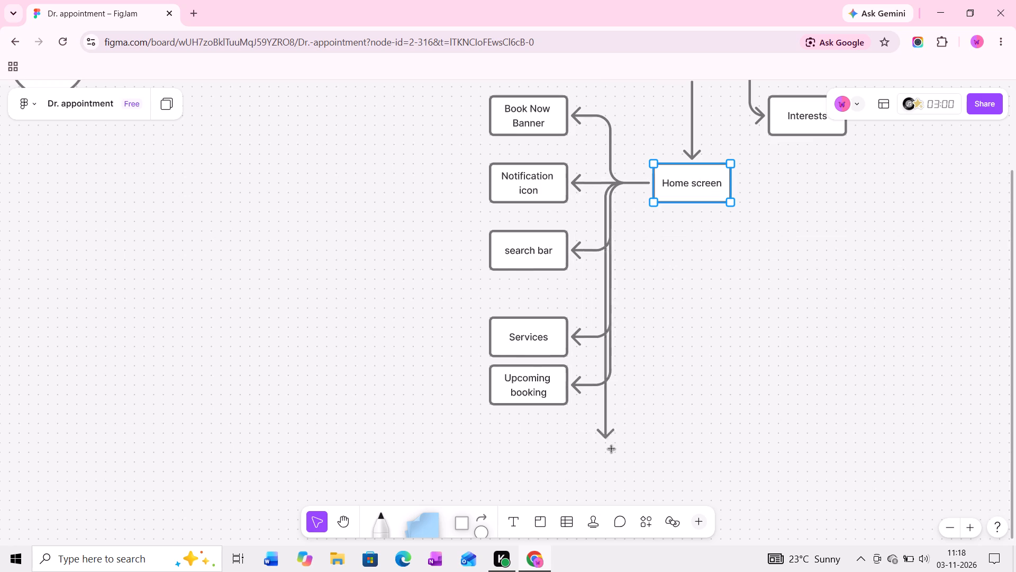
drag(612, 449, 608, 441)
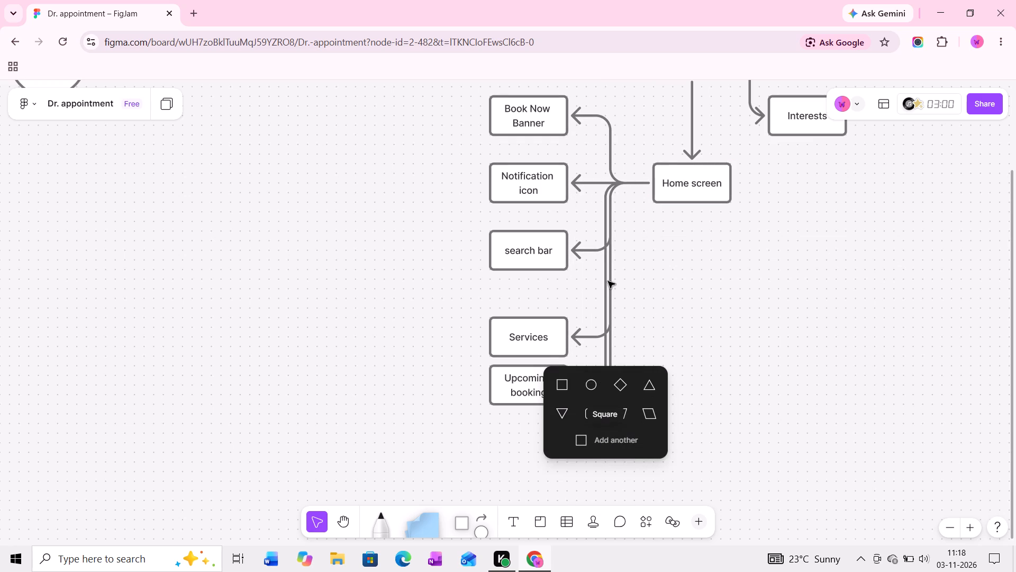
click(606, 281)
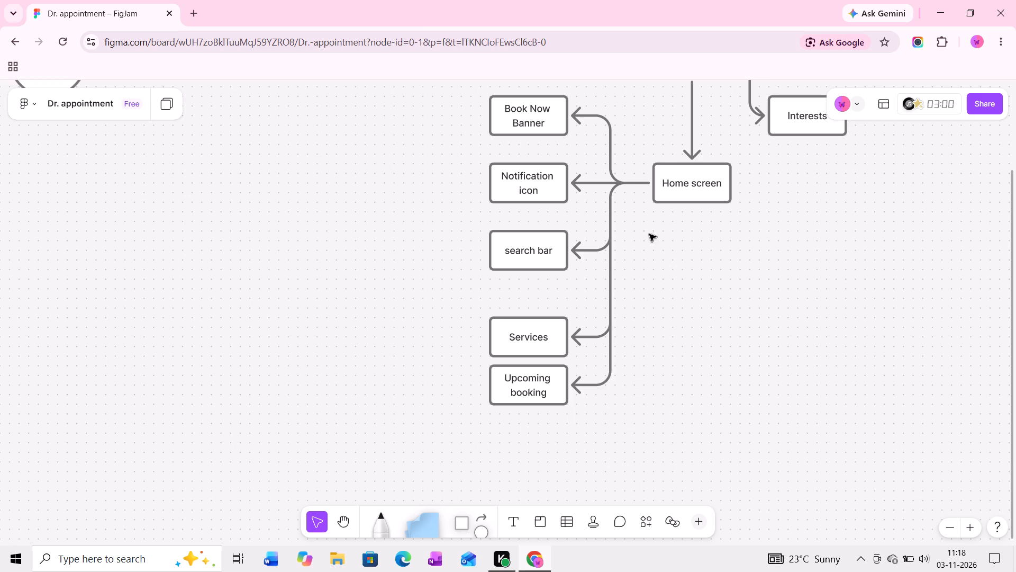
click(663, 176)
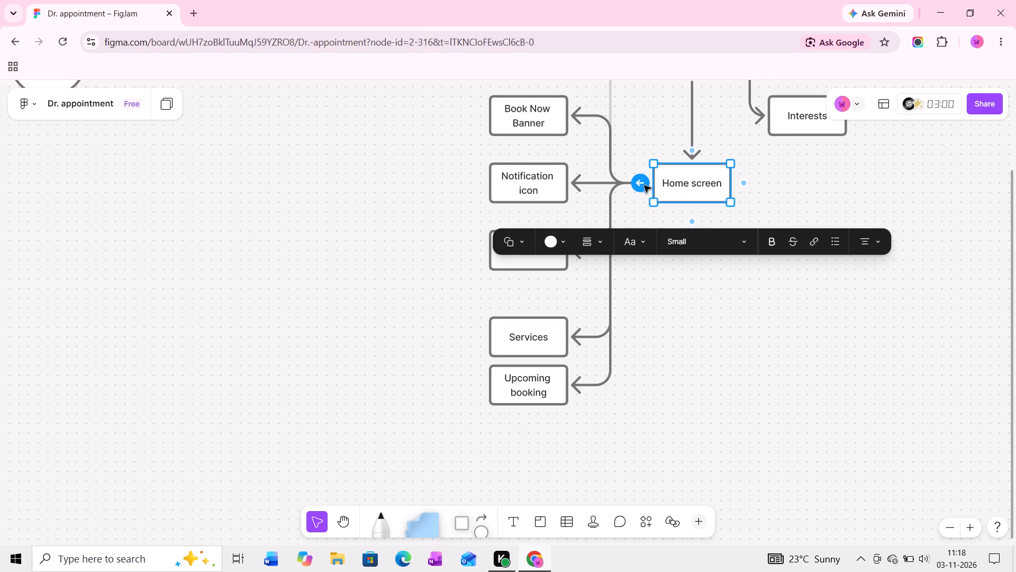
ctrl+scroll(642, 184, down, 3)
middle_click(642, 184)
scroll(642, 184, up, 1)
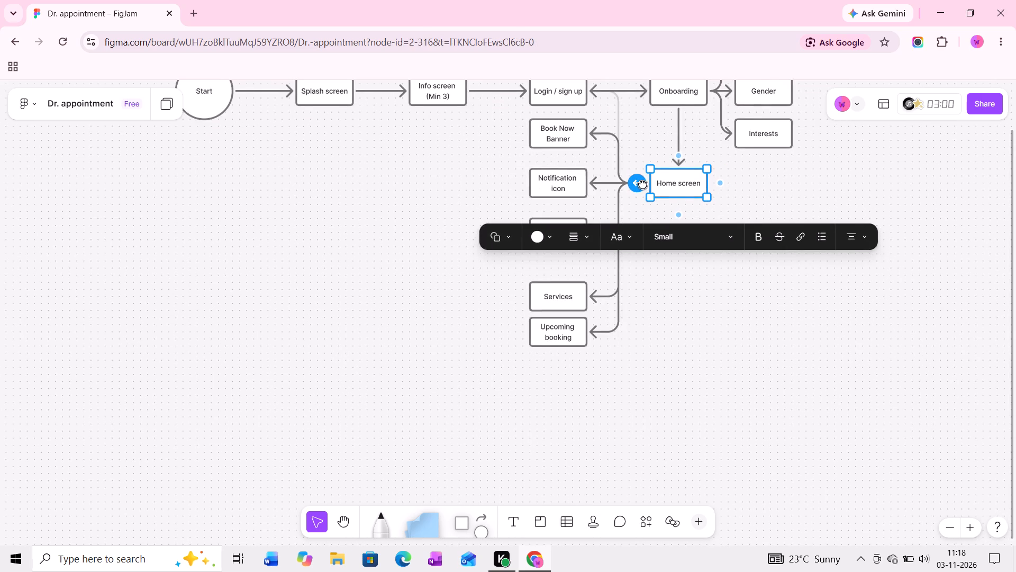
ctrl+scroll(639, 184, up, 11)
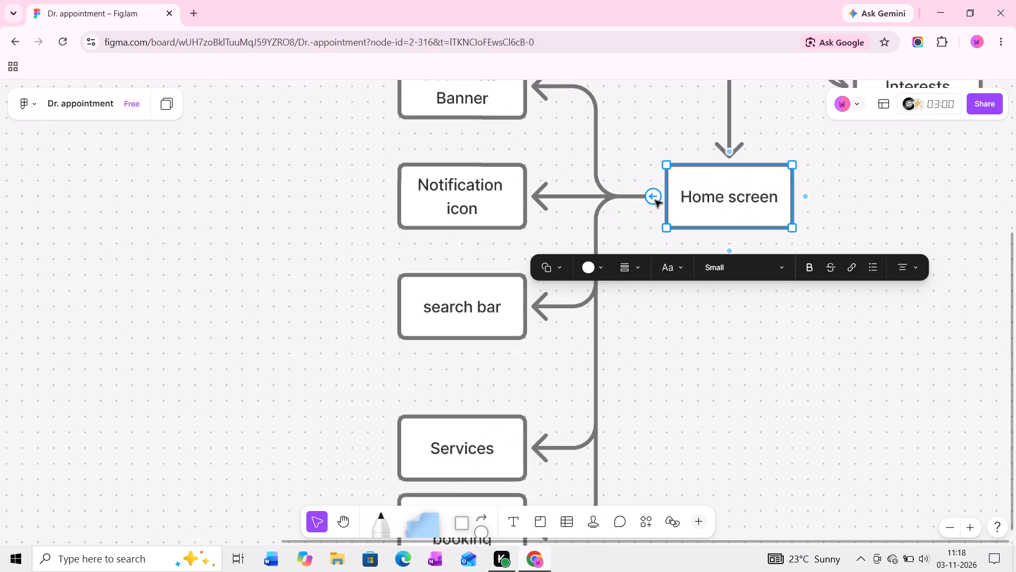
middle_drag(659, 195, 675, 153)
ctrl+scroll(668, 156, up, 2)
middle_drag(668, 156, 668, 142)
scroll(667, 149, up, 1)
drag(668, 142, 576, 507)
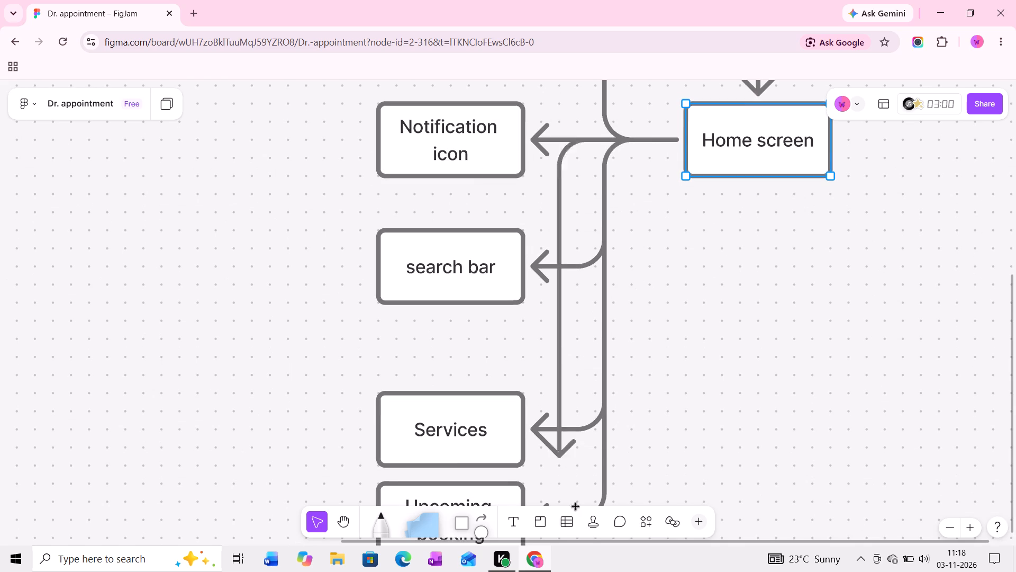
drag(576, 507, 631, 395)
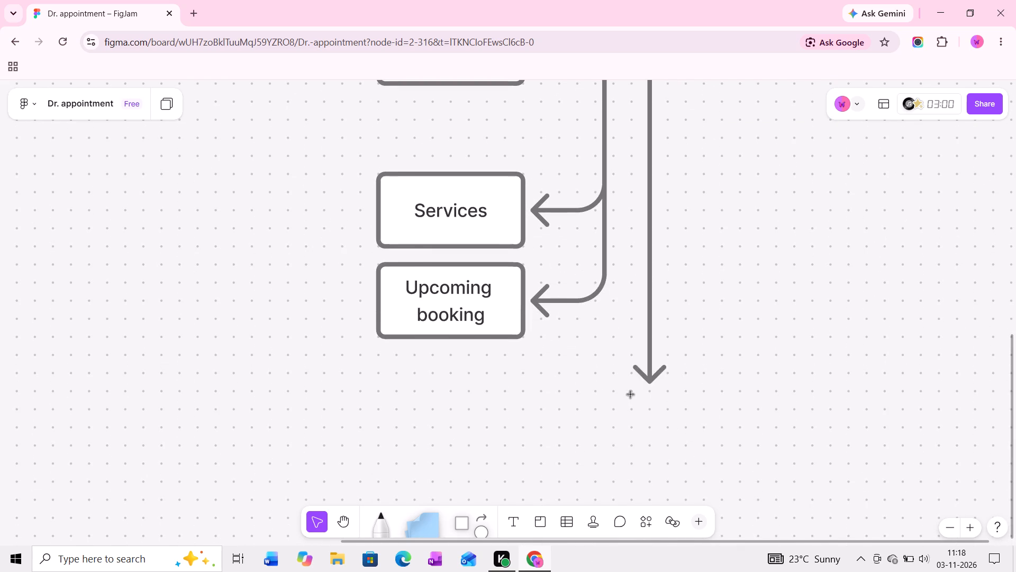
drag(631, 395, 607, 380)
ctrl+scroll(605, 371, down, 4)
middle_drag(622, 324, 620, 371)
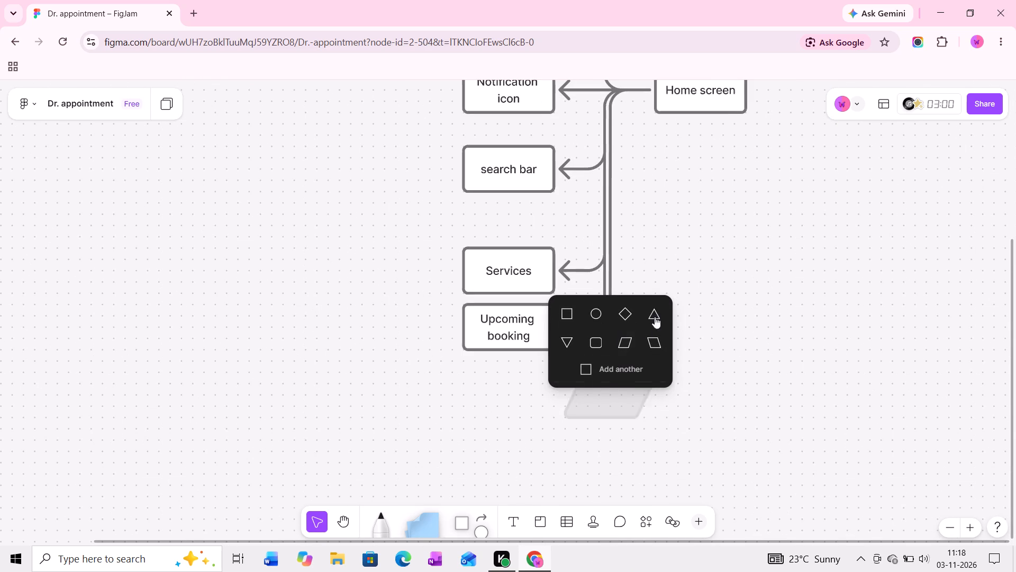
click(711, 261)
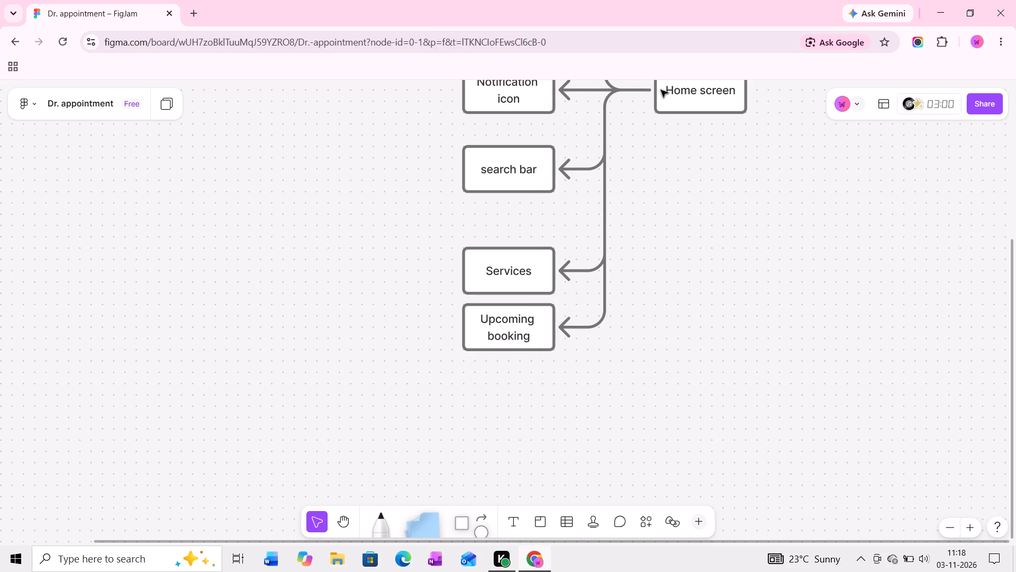
Branch another box from Home screen's left side, below Upcoming booking, and label it "Tab bar".
click(661, 90)
click(646, 89)
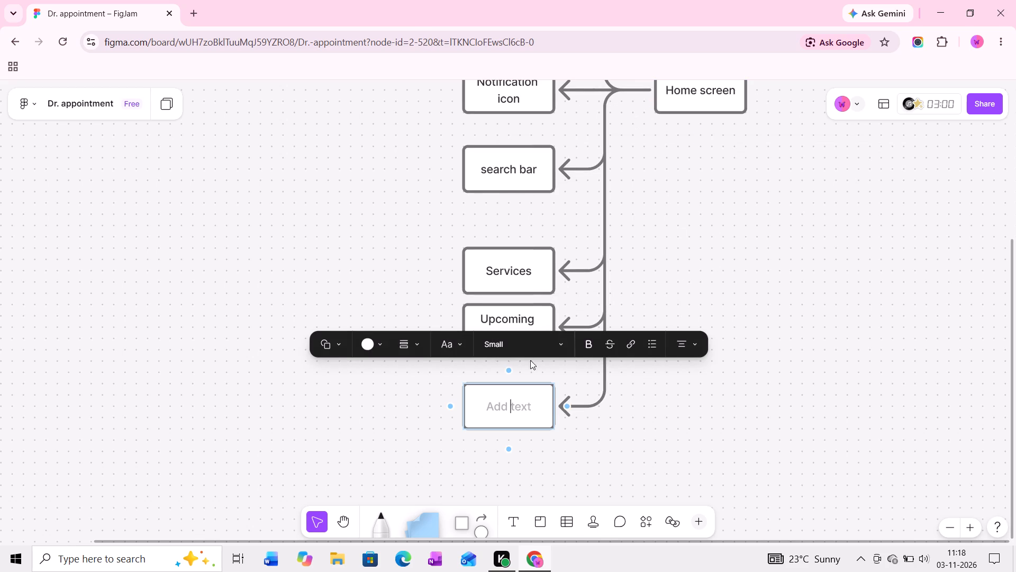
ctrl+scroll(488, 405, up, 5)
middle_drag(488, 404, 496, 374)
ctrl+scroll(491, 395, up, 4)
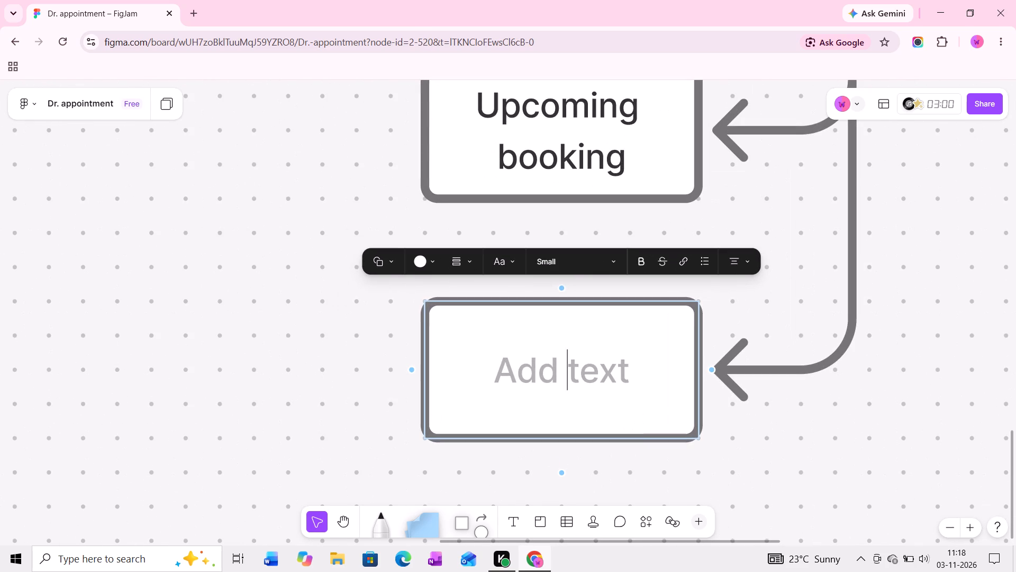
text(Tab bar)
Add a connected box on the left side of Tab bar and label it "Home".
ctrl+scroll(629, 380, down, 3)
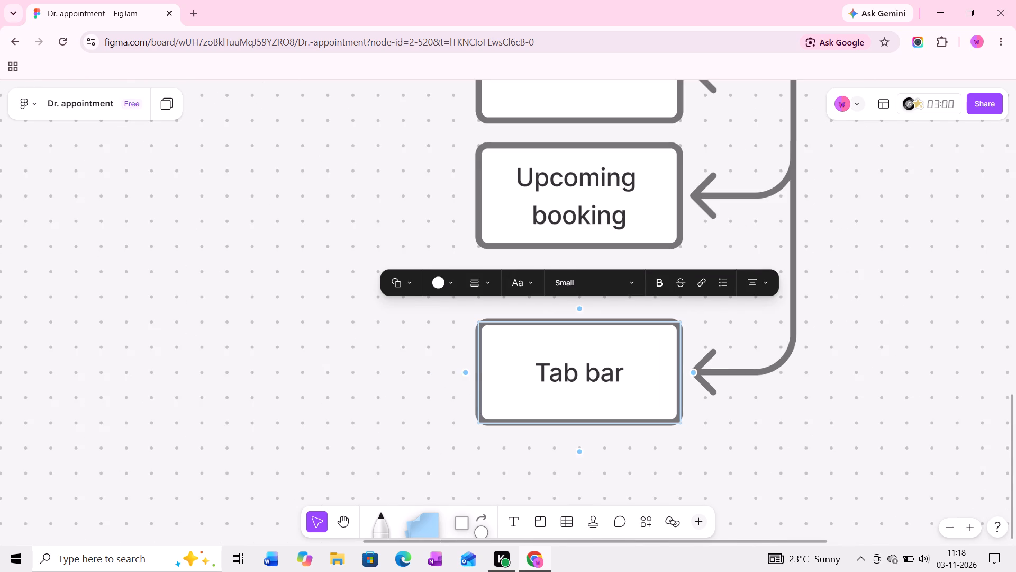
click(459, 372)
middle_drag(349, 371, 457, 370)
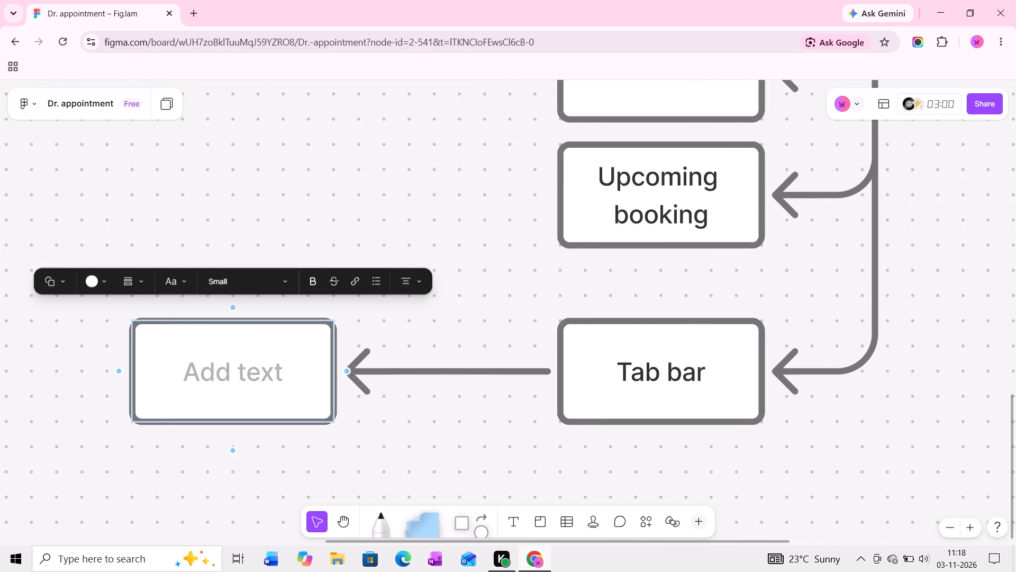
text(Home)
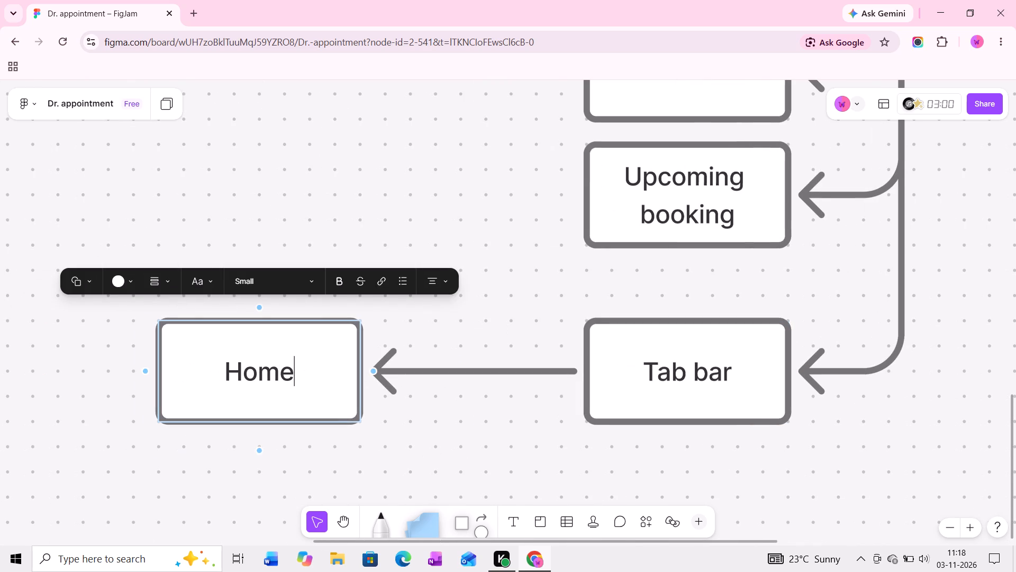
Branch a second box from Tab bar's left side, above Home, and label it "Bookings".
click(601, 379)
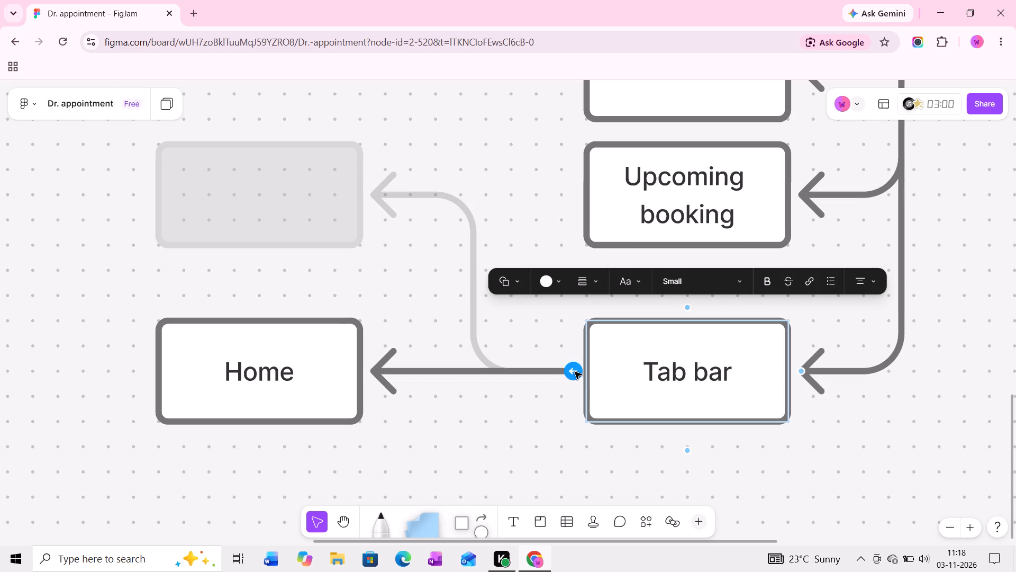
click(575, 372)
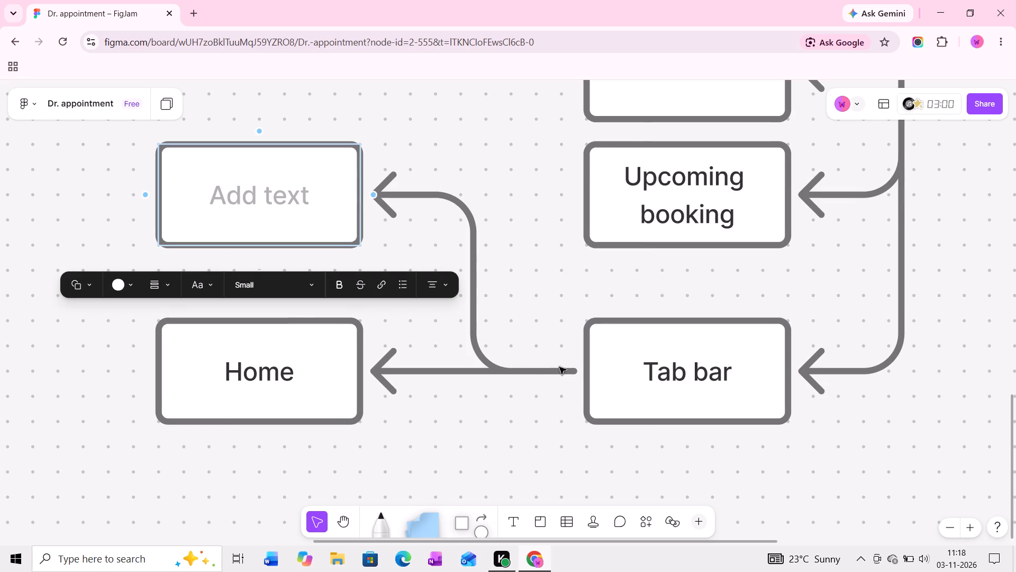
drag(330, 210, 253, 493)
middle_drag(411, 367, 429, 324)
ctrl+scroll(429, 324, down, 4)
middle_drag(436, 325, 445, 316)
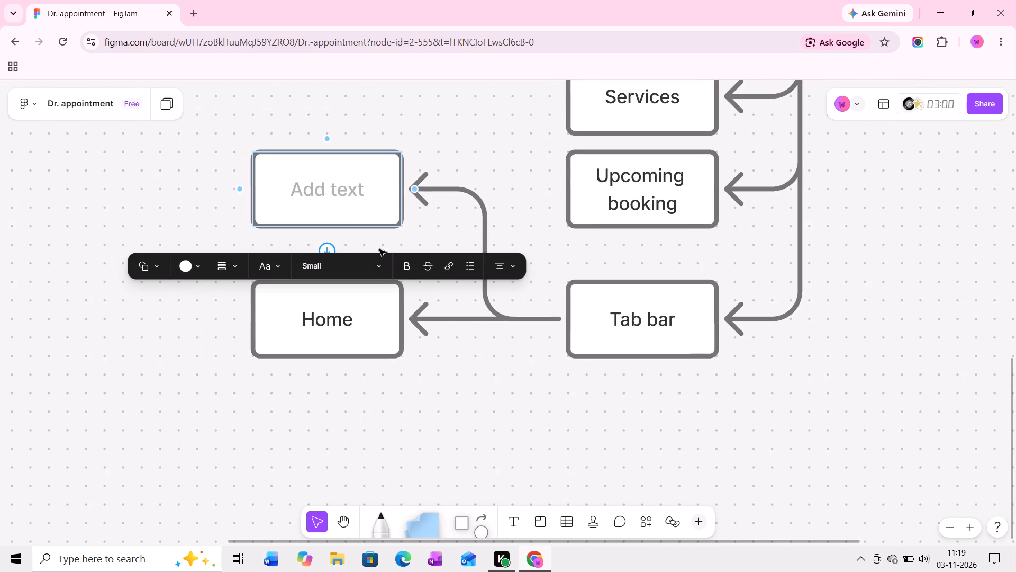
text(Booings)
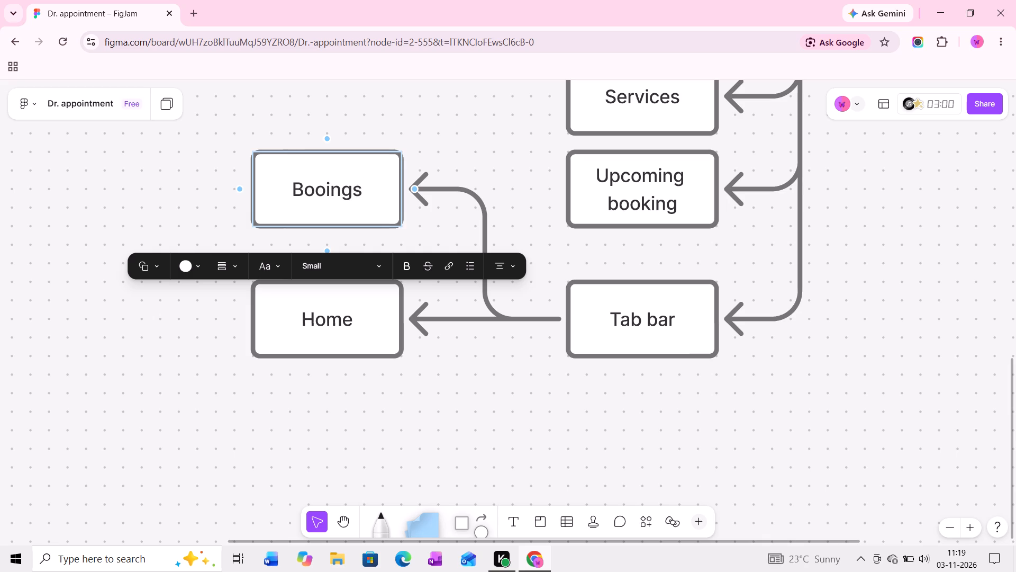
key(Left)
key(Left)
key(Left)
key(Left)
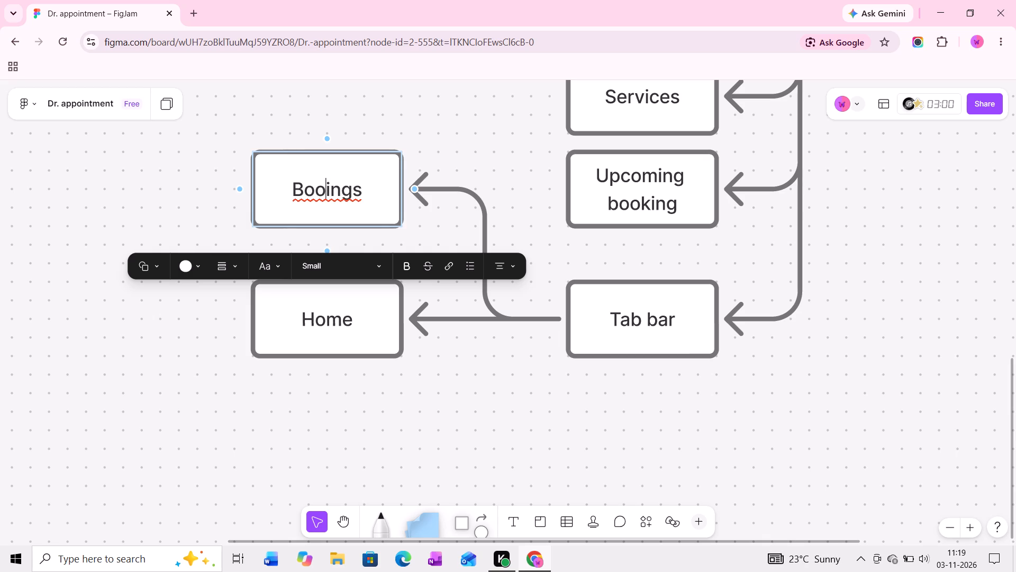
key(k)
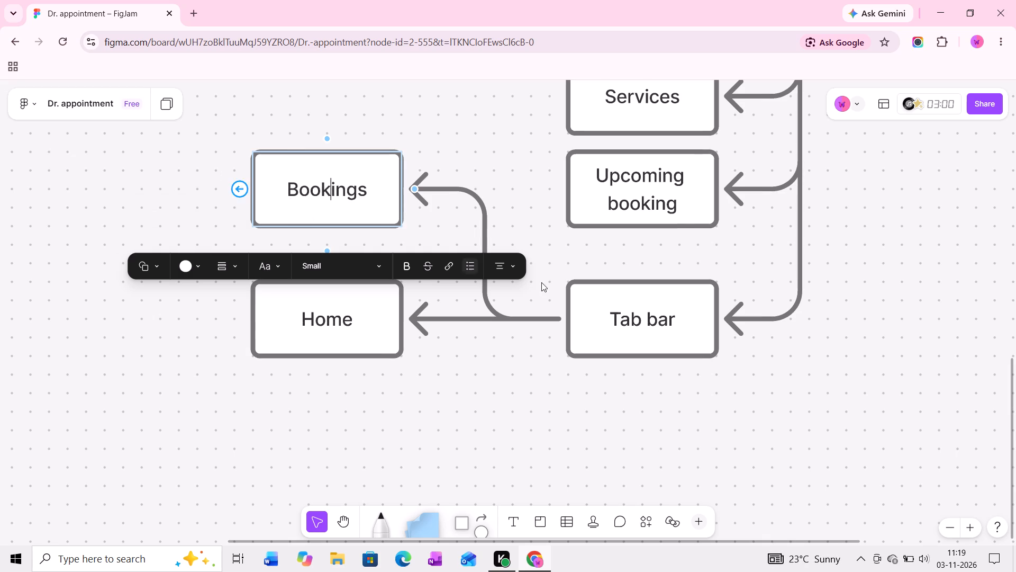
Move the Bookings box below the Home box, keeping the two vertically aligned.
click(462, 146)
drag(355, 187, 332, 374)
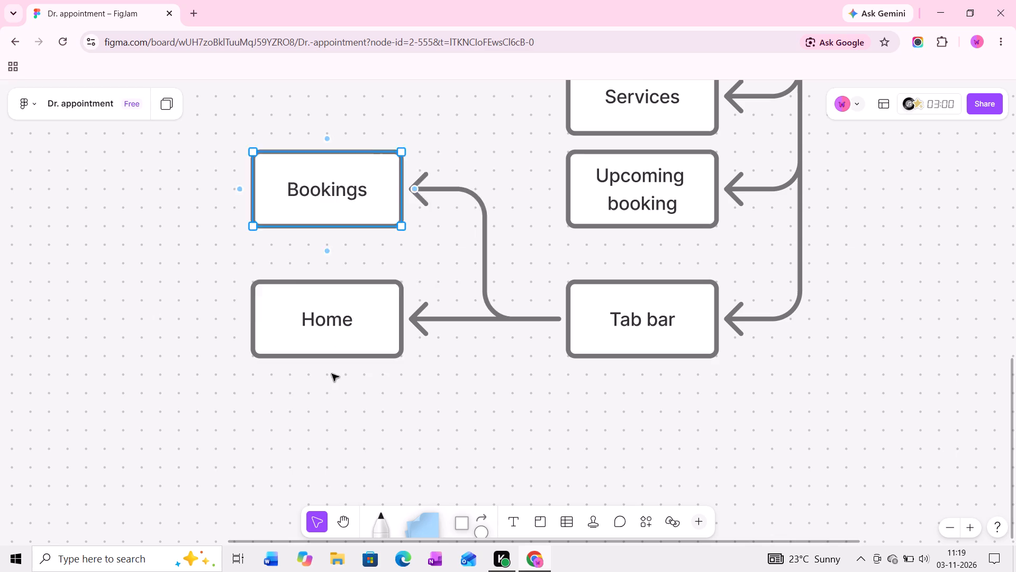
drag(332, 374, 352, 432)
Branch another box from Tab bar's left side, below Bookings, and label it "Favorite".
middle_drag(353, 431, 361, 396)
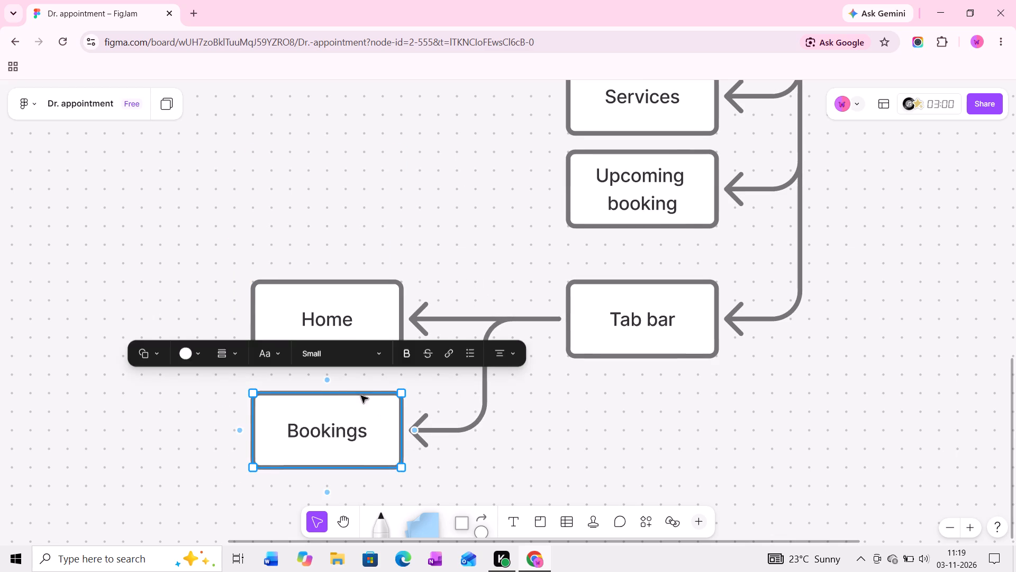
middle_drag(361, 396, 376, 282)
click(623, 180)
click(582, 172)
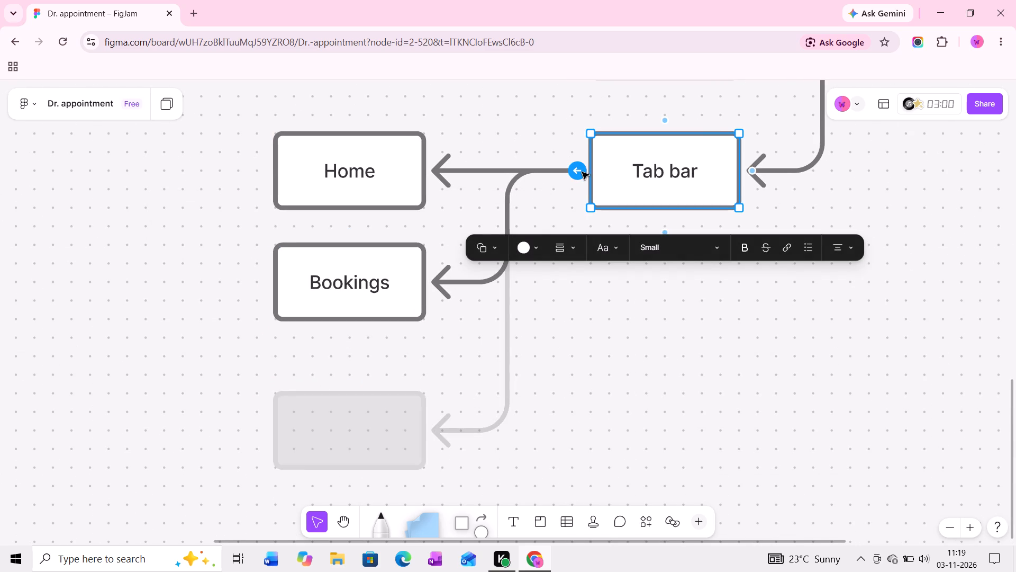
middle_drag(366, 423, 409, 353)
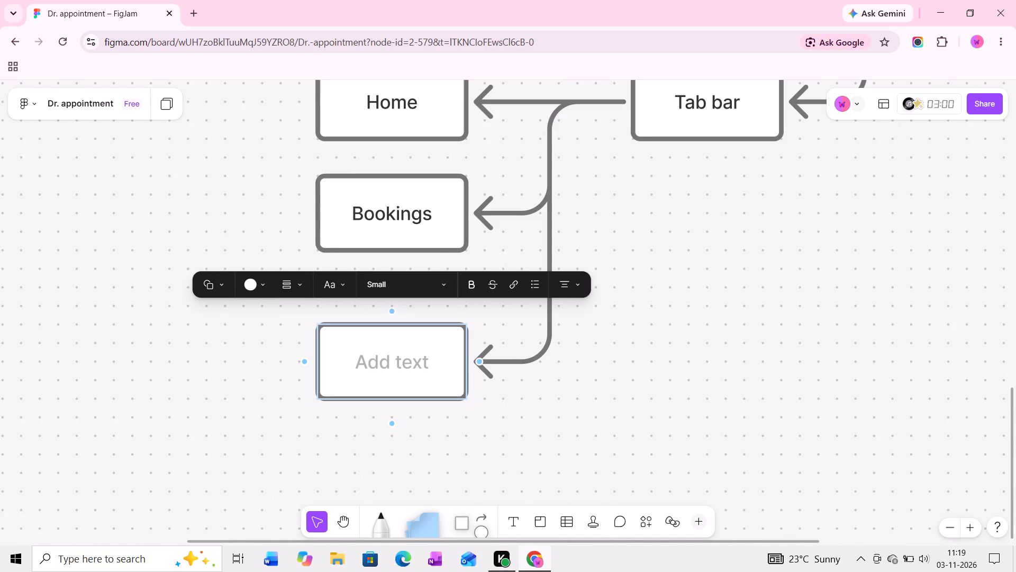
text(Favorite)
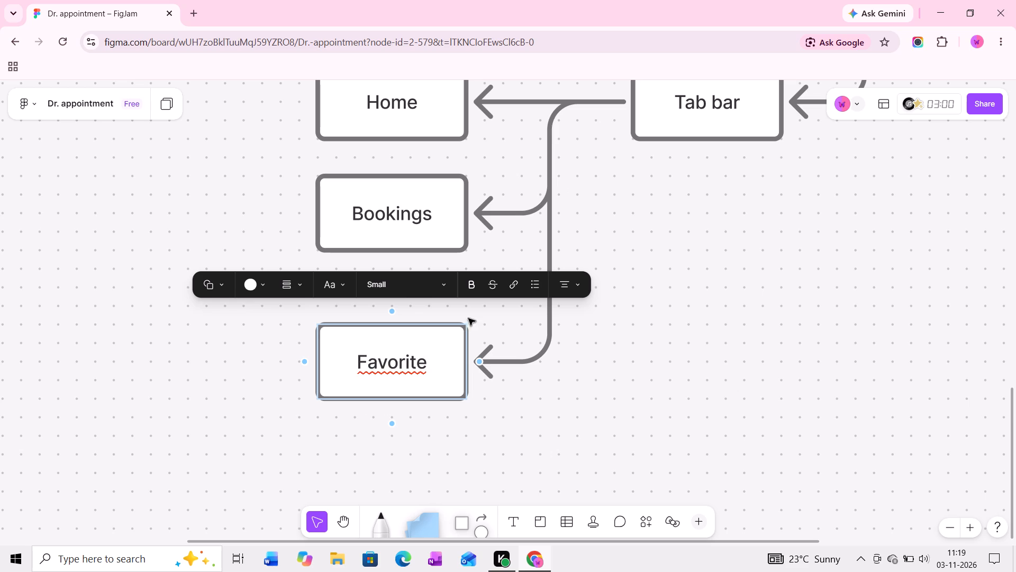
Branch a fourth box from Tab bar's left side, below Favorite, and label it "Profile".
click(664, 105)
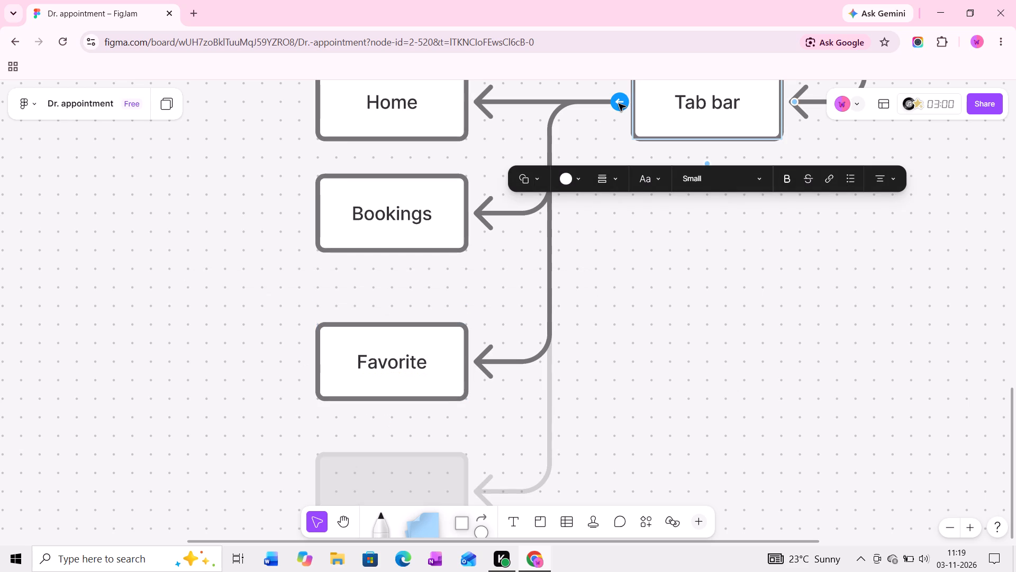
click(619, 104)
middle_drag(504, 403, 544, 275)
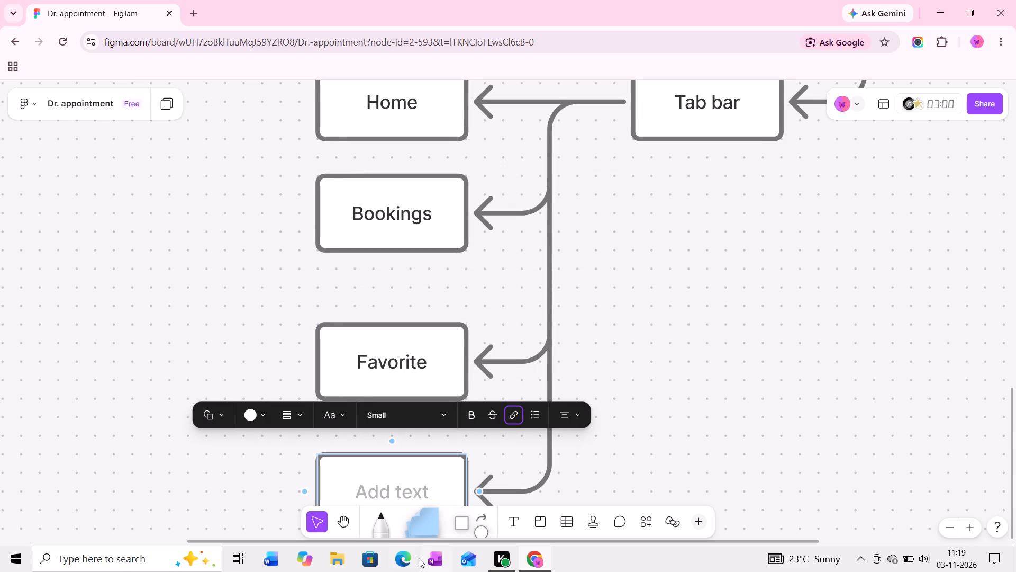
click(415, 487)
text(Profile)
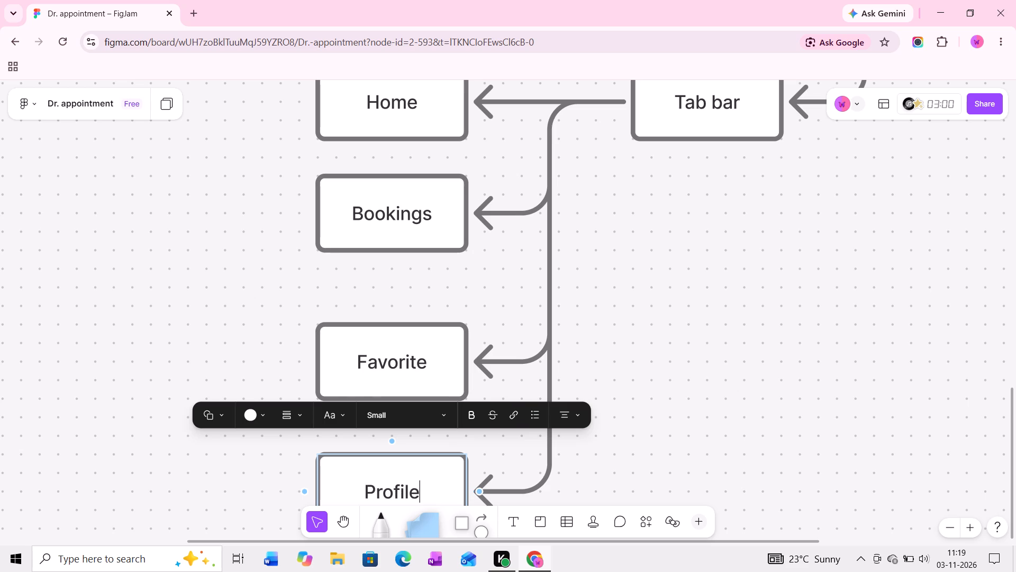
ctrl+scroll(611, 377, down, 5)
middle_drag(638, 310, 582, 356)
click(598, 334)
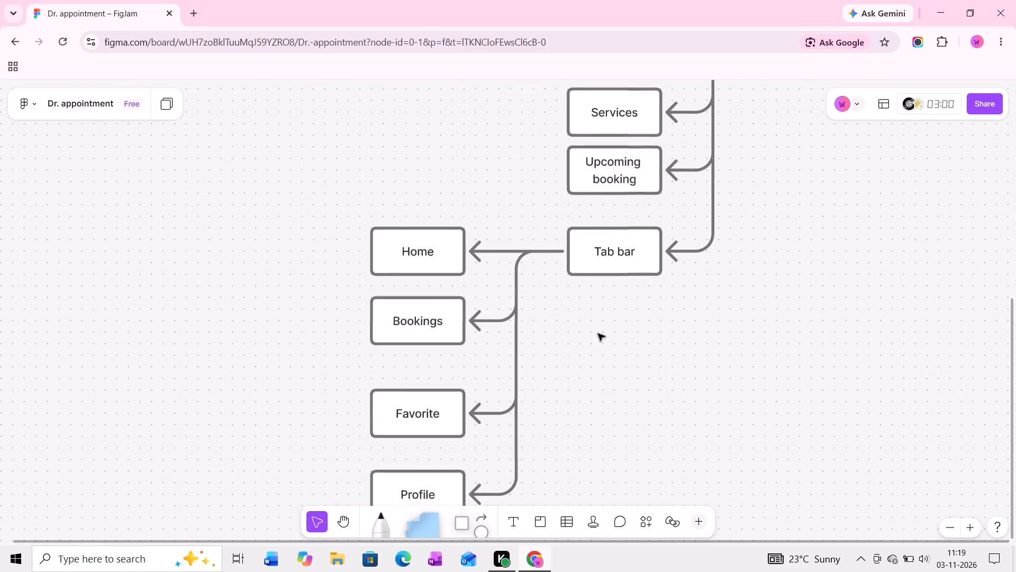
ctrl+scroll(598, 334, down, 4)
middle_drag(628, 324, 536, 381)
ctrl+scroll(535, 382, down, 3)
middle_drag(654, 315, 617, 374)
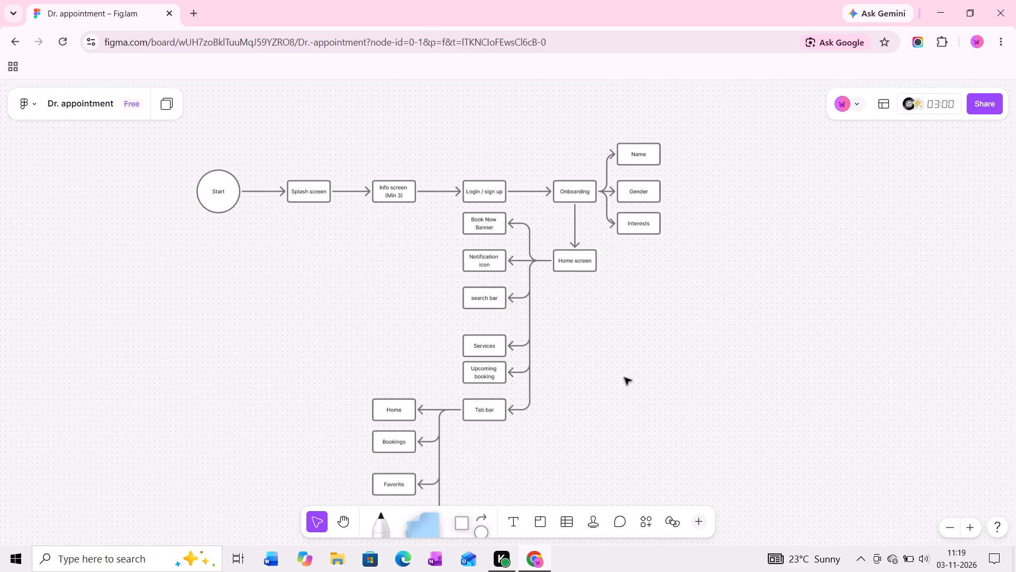
Branch a box from Bookings' left side and label it "Search bar".
middle_drag(628, 376, 602, 349)
middle_drag(603, 350, 596, 313)
middle_drag(579, 320, 545, 348)
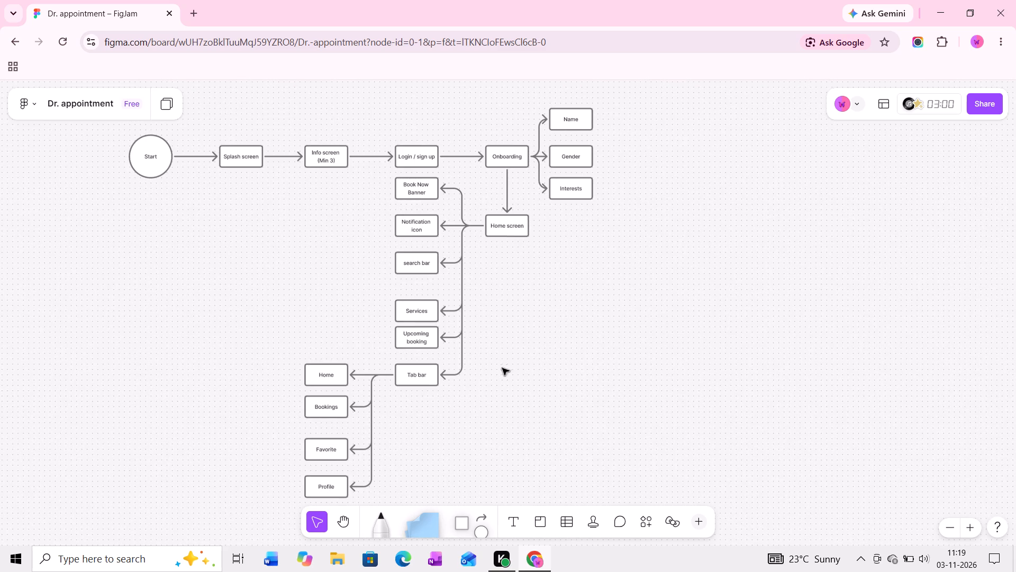
middle_drag(480, 373, 613, 307)
middle_drag(479, 351, 555, 323)
ctrl+scroll(527, 320, up, 13)
middle_drag(529, 313, 561, 318)
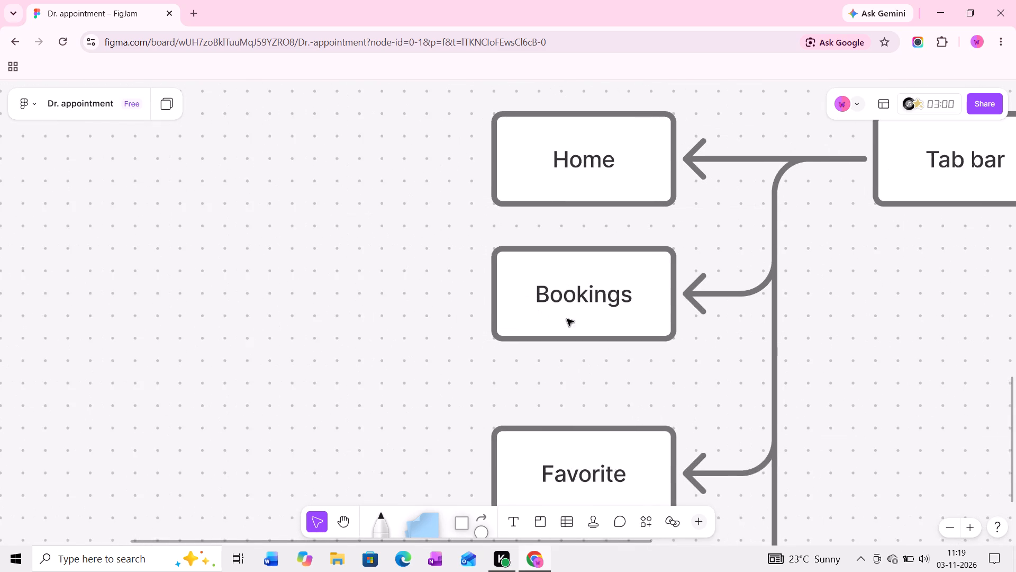
click(532, 301)
click(496, 291)
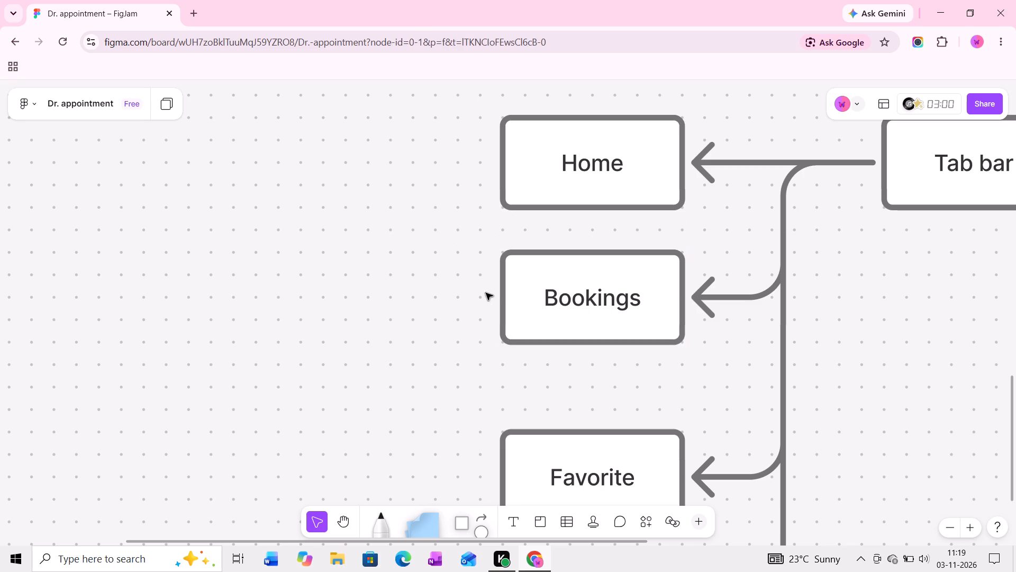
click(496, 300)
click(543, 303)
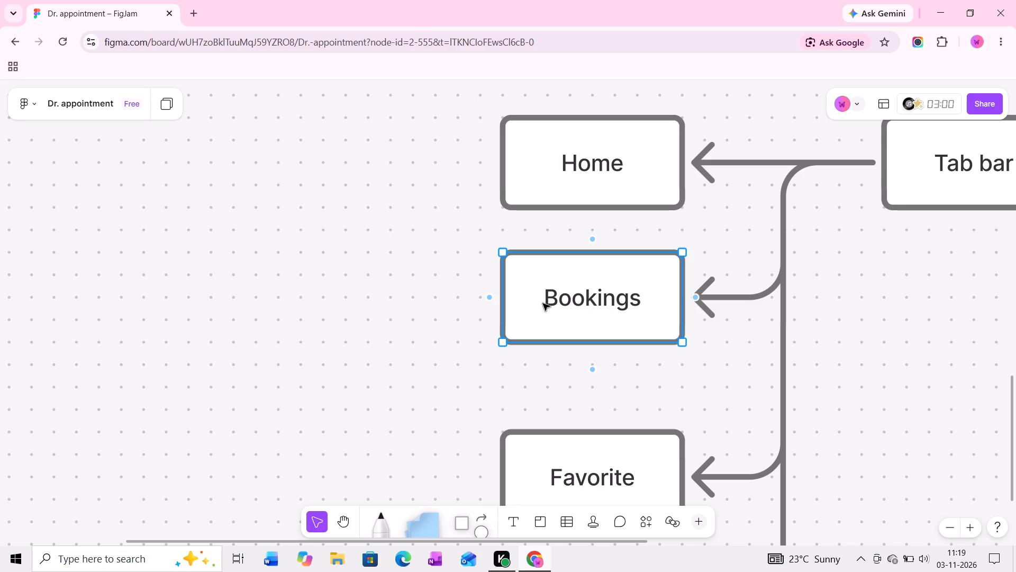
click(485, 301)
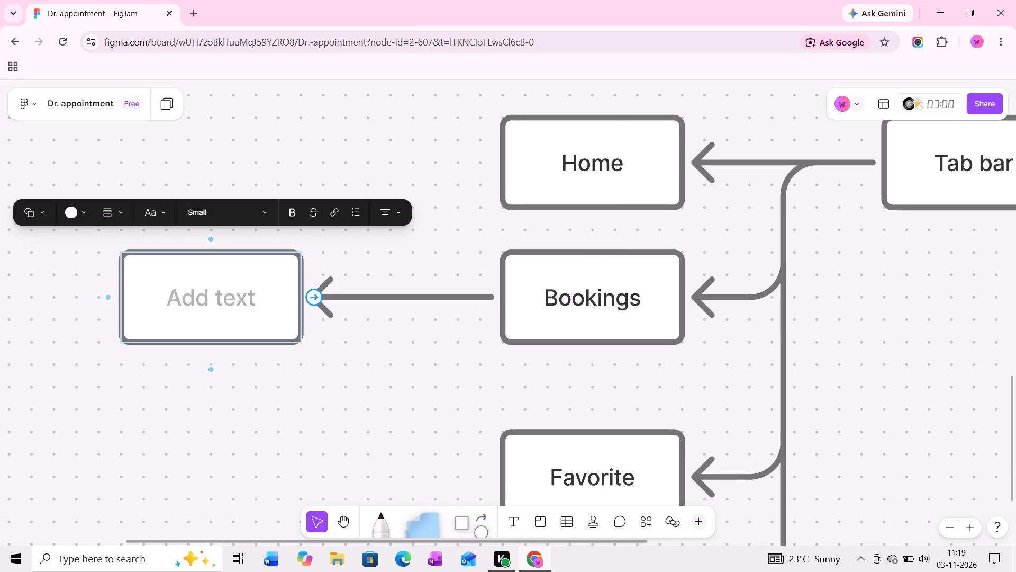
text(Search bar)
Branch a second box from Bookings' left side, below Search bar, and label it "filter button".
click(541, 309)
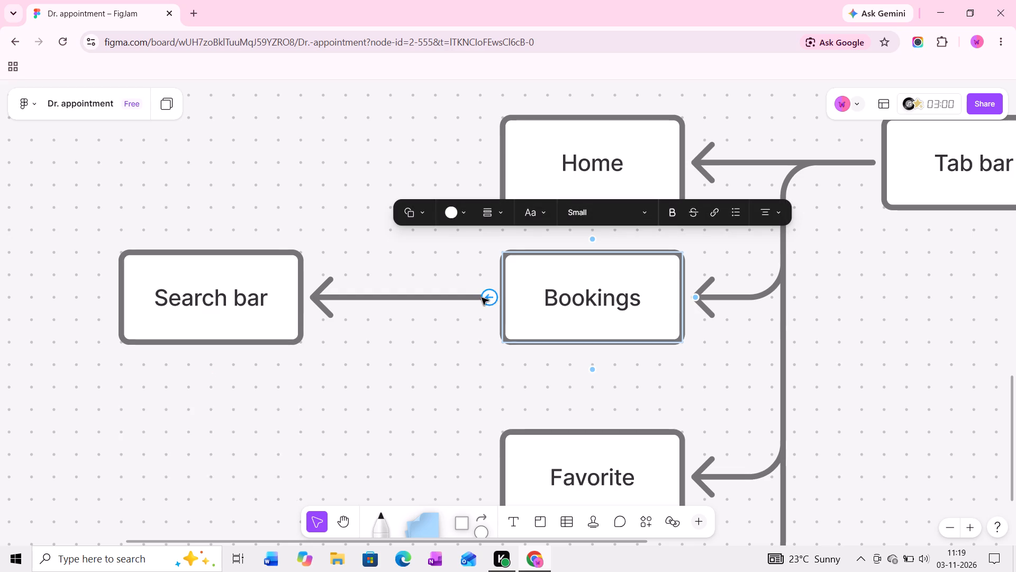
click(482, 298)
text(filter)
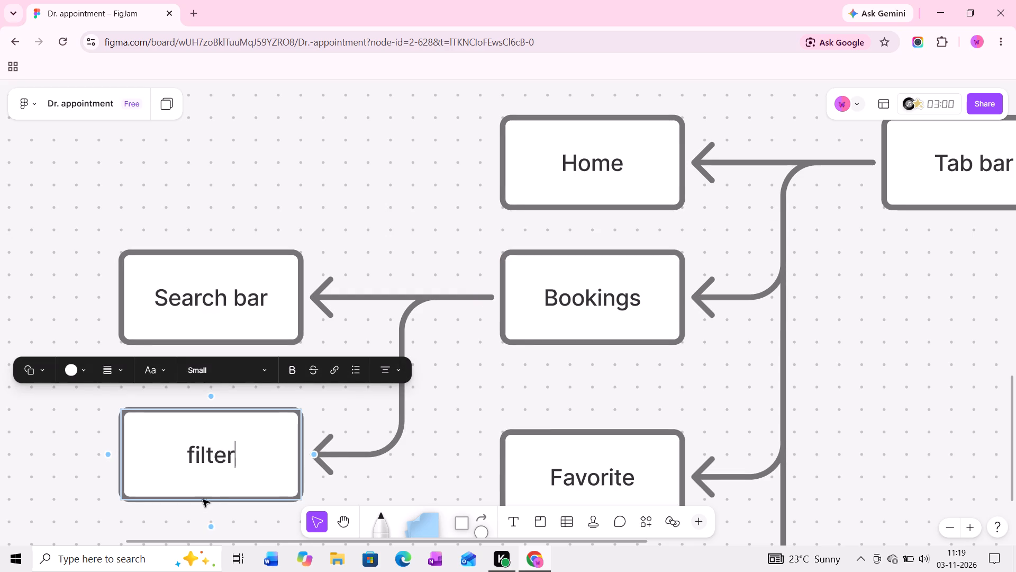
key(space)
text(botton)
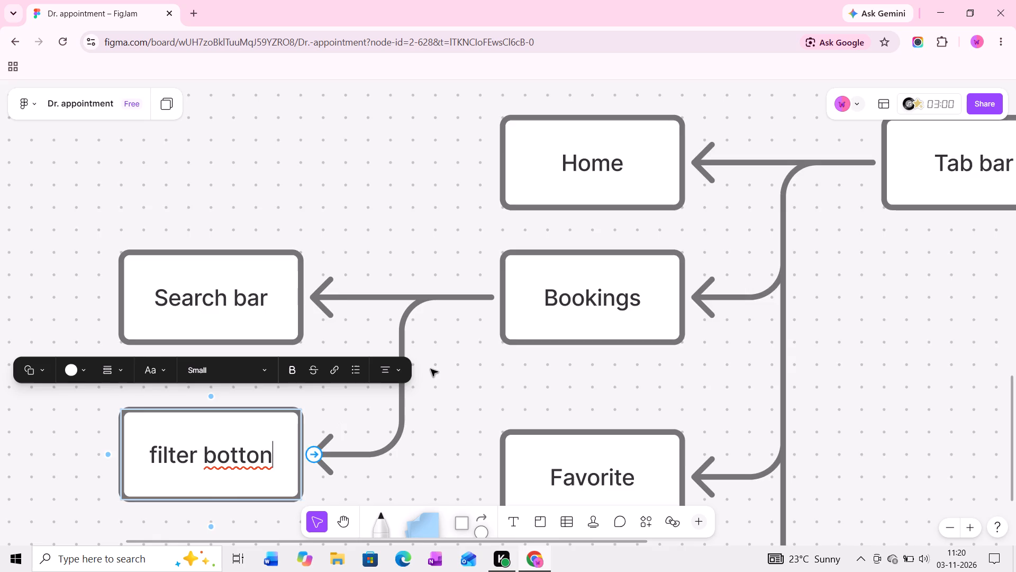
ctrl+scroll(432, 368, down, 4)
middle_drag(439, 370, 459, 312)
ctrl+scroll(308, 395, up, 5)
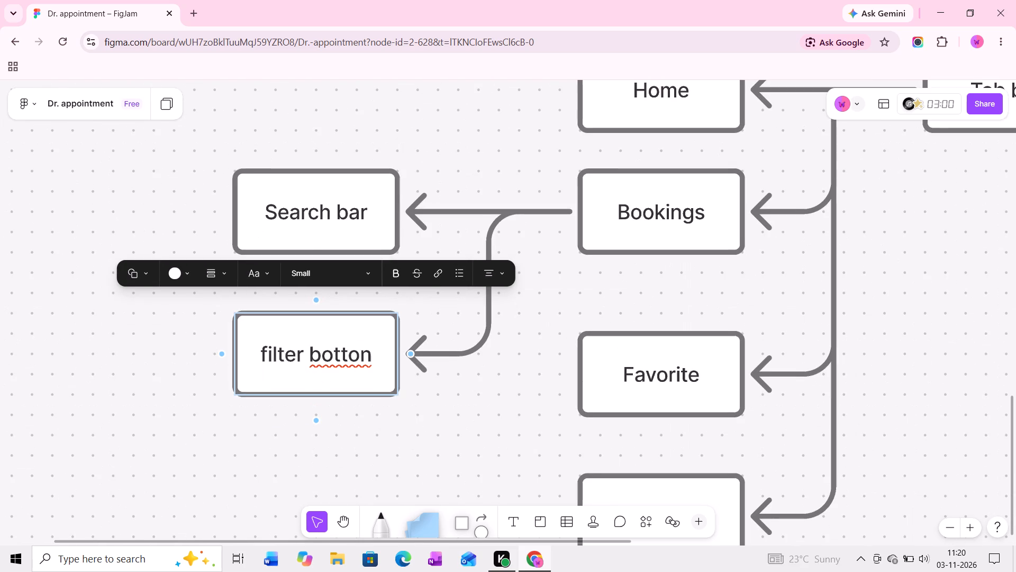
click(329, 353)
key(BackSpace)
key(u)
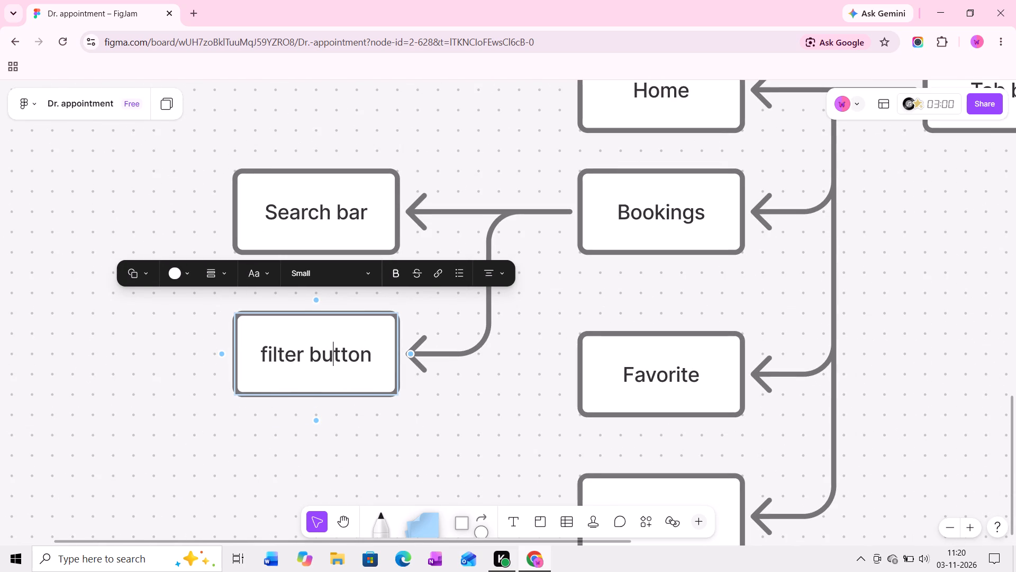
Branch a third box from Bookings' left side, below filter button, and label it "recommendation".
ctrl+scroll(381, 375, down, 1)
click(613, 248)
click(557, 219)
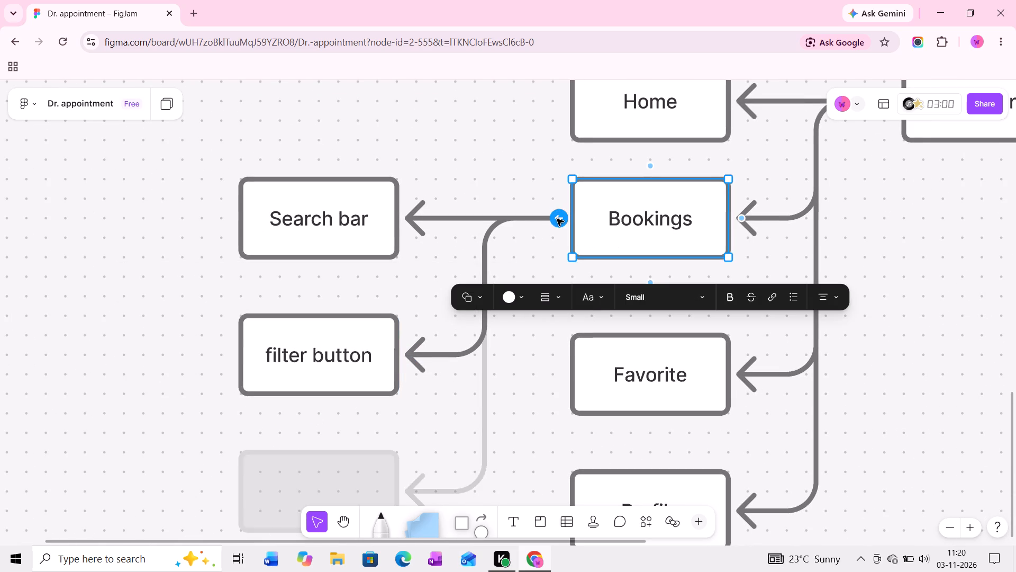
middle_drag(487, 359, 516, 287)
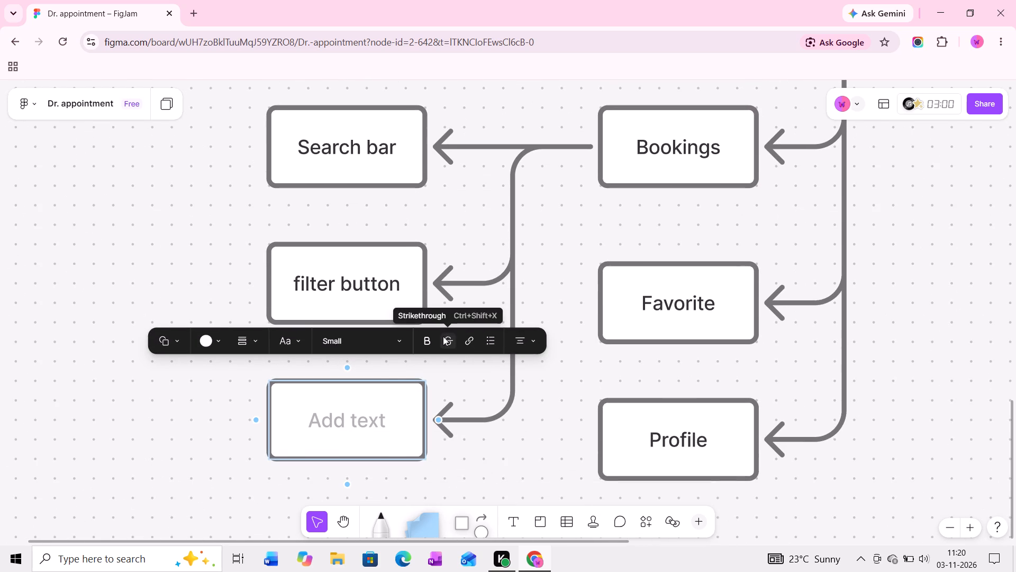
ctrl+scroll(372, 410, up, 2)
middle_drag(371, 410, 375, 391)
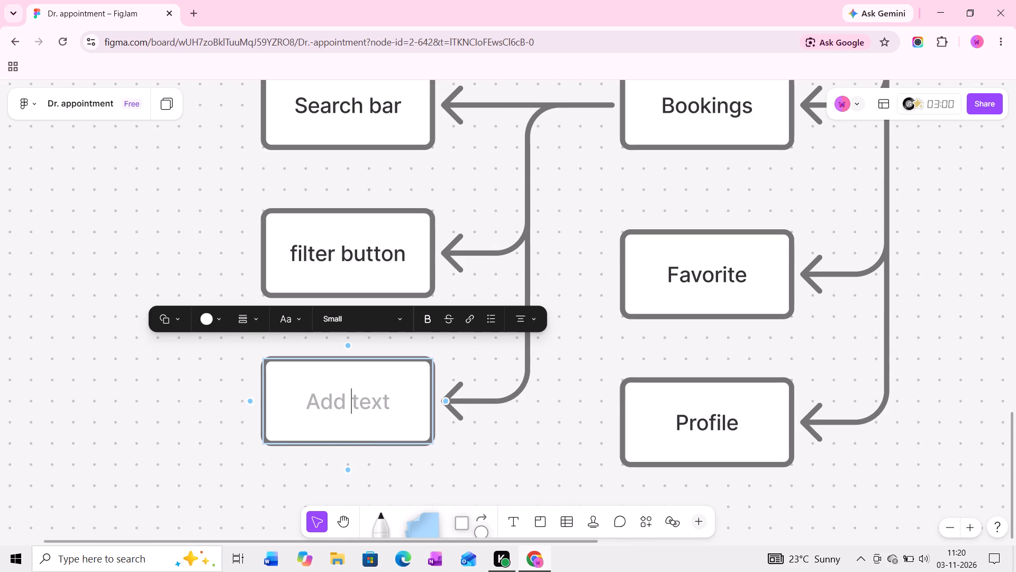
text(reccom)
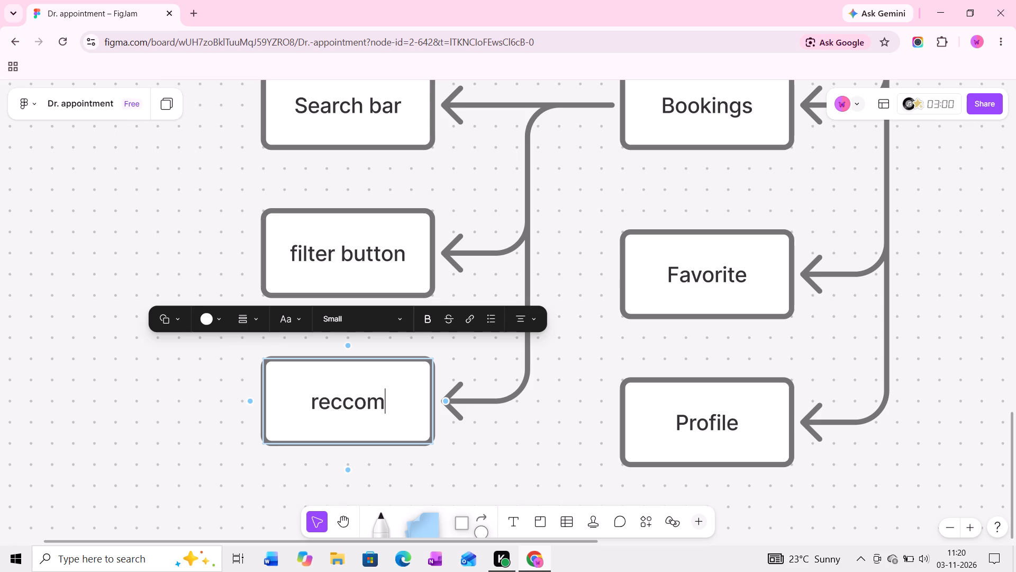
text(===)
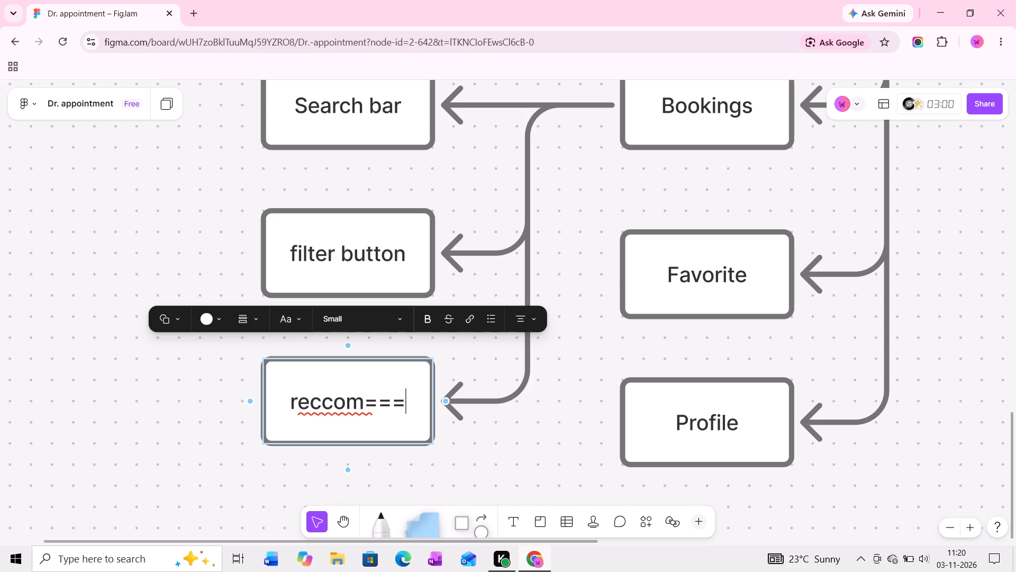
key(BackSpace)
key(BackSpace)
key(BackSpace)
key(BackSpace)
key(BackSpace)
key(BackSpace)
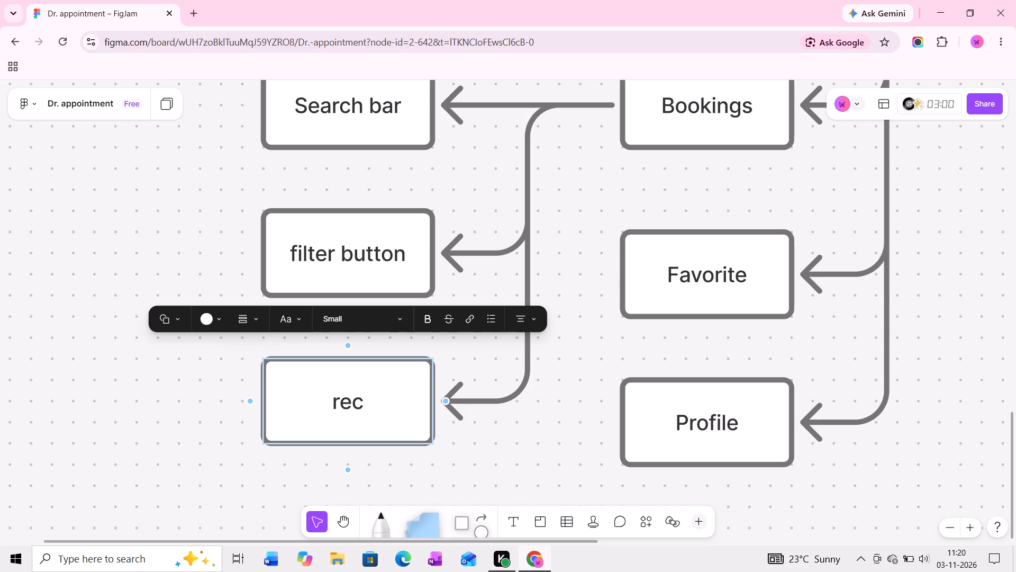
key(o)
key(m)
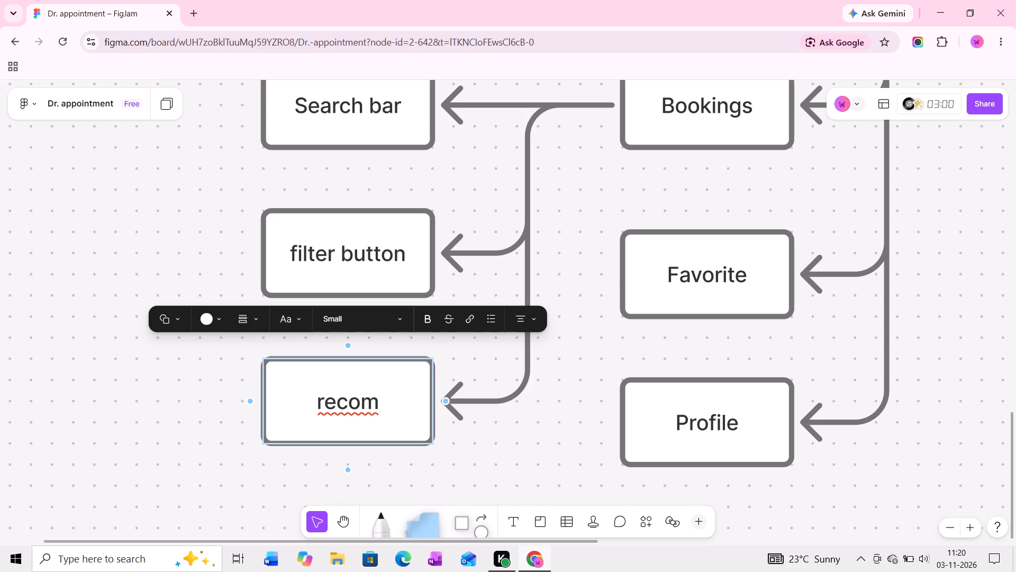
key(BackSpace)
key(BackSpace)
text(comen)
key(BackSpace)
key(BackSpace)
key(BackSpace)
key(BackSpace)
key(BackSpace)
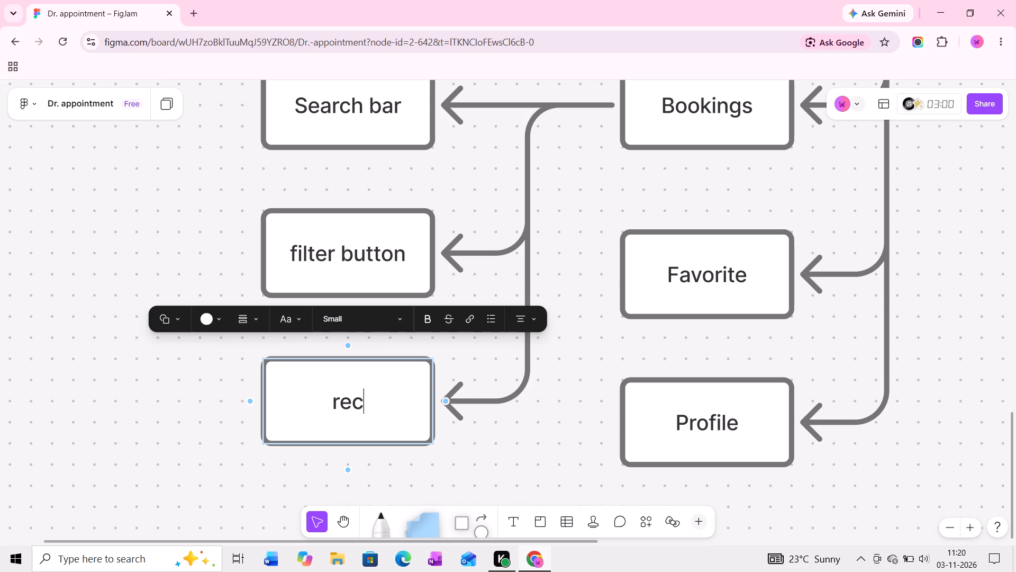
text(ommendation)
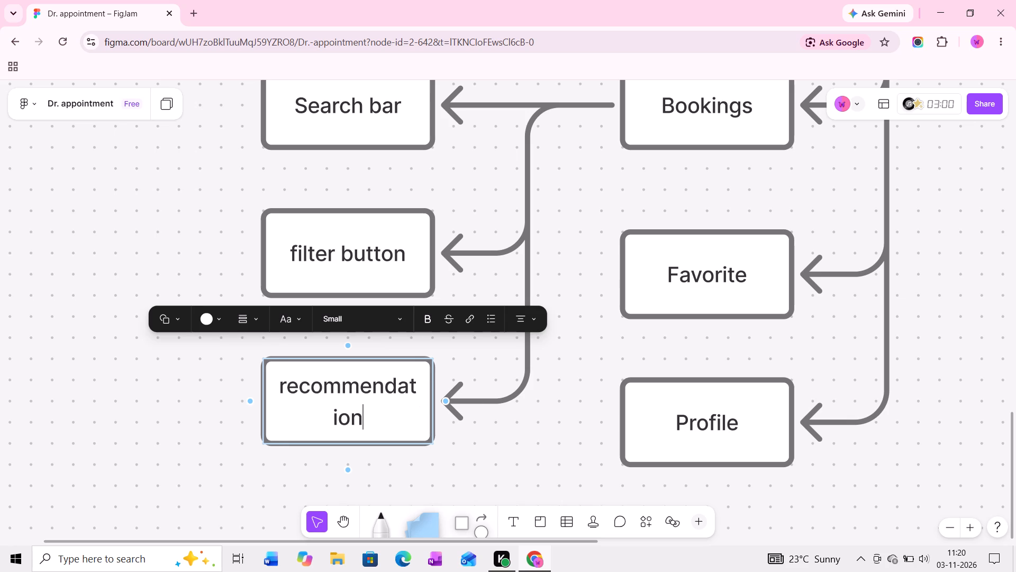
click(241, 416)
Widen the recommendation box to its left so the label fits on one line.
ctrl+scroll(328, 378, down, 3)
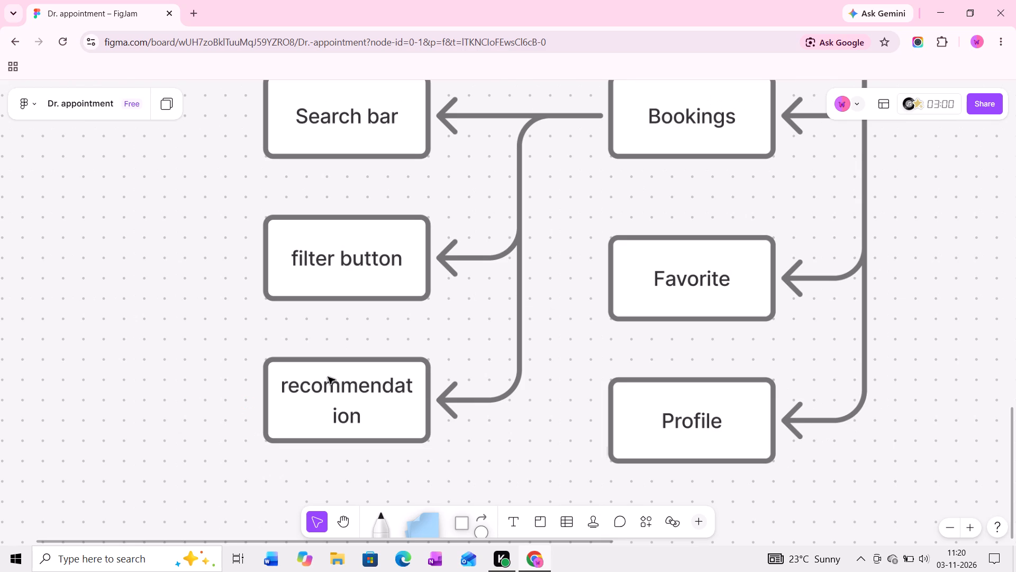
click(261, 394)
drag(268, 387, 260, 387)
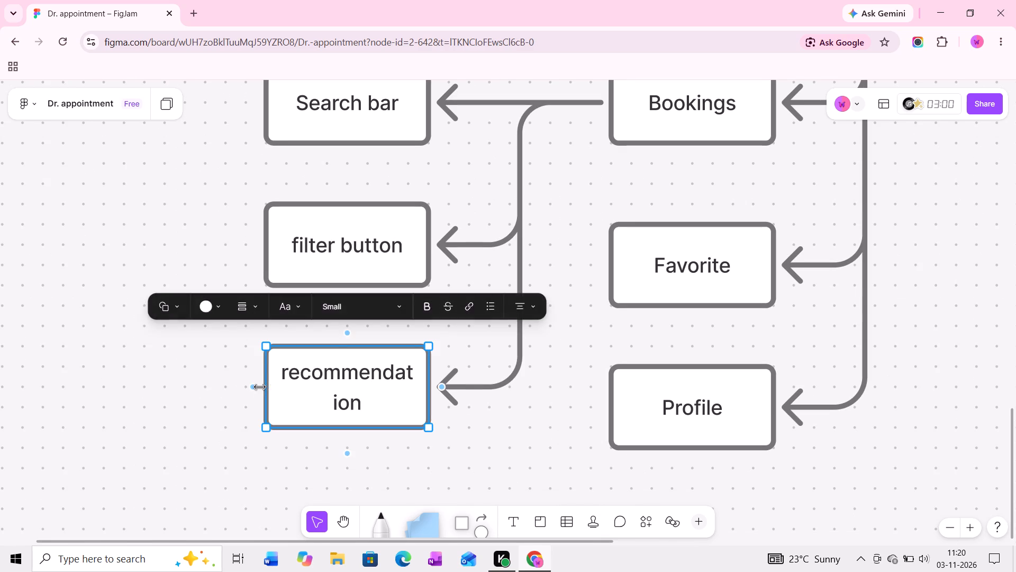
drag(260, 387, 245, 387)
Branch a fourth box from Bookings' left side, below recommendation, and label it "tab bar".
ctrl+scroll(284, 339, down, 3)
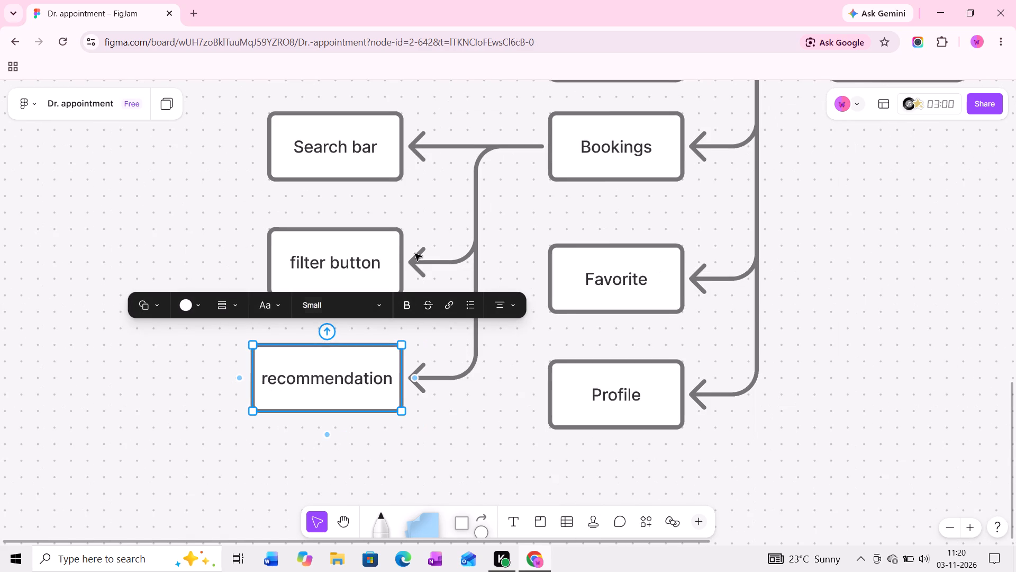
middle_drag(446, 186, 427, 199)
ctrl+scroll(427, 199, down, 1)
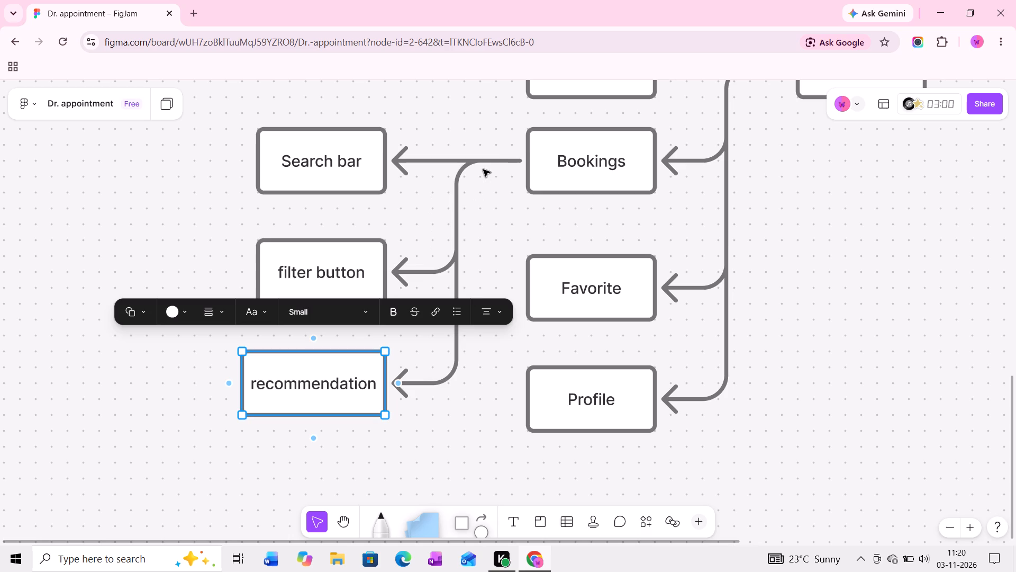
click(556, 150)
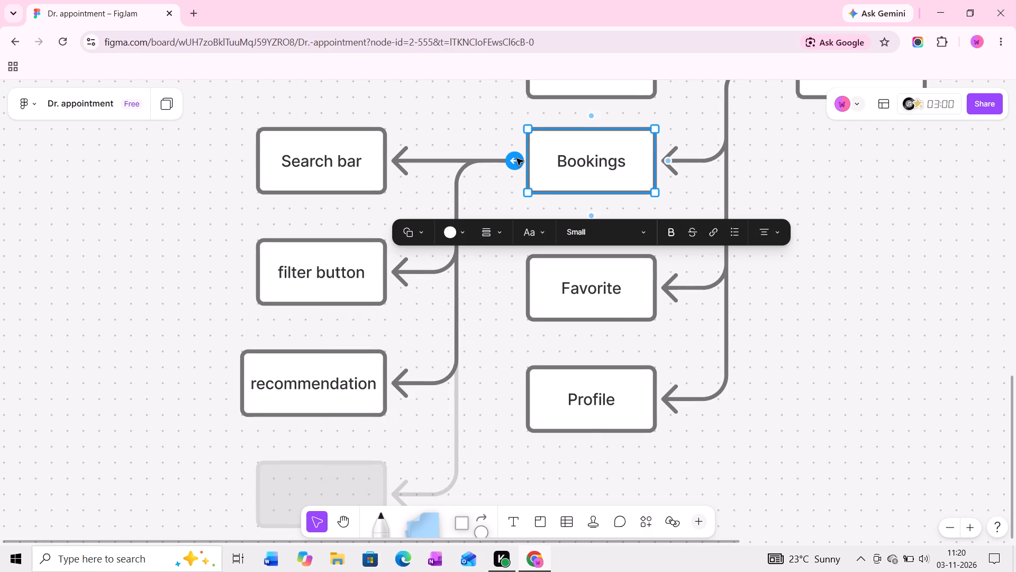
click(516, 158)
text(tab abr)
key(BackSpace)
key(BackSpace)
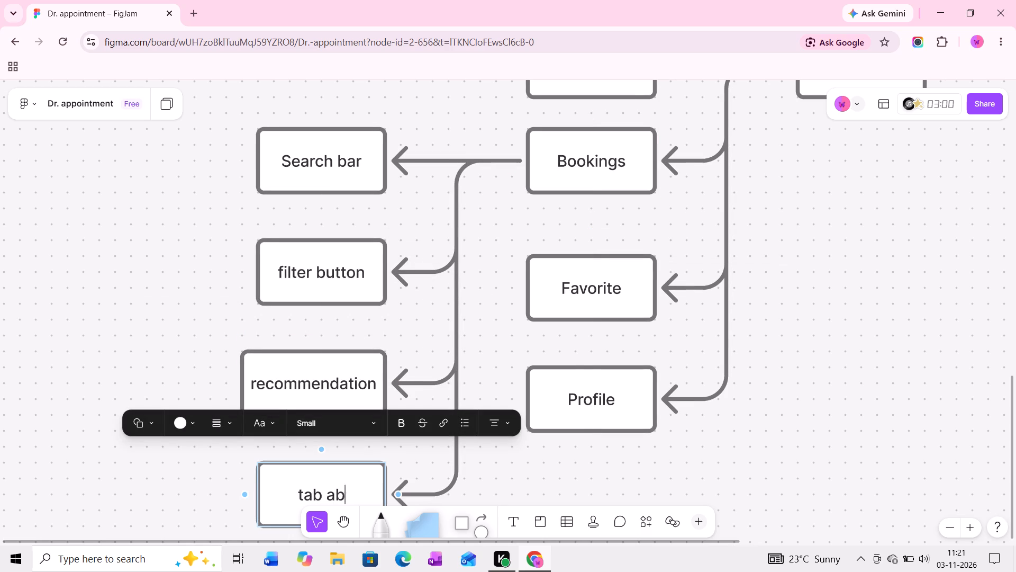
key(BackSpace)
text(bar)
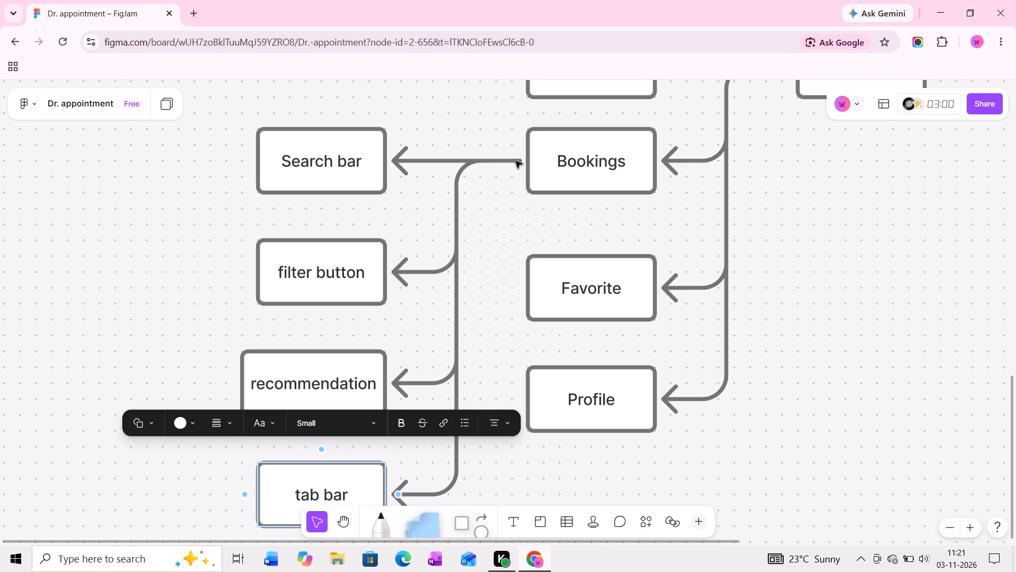
click(682, 316)
Branch a box downward from the Profile box and label it "name".
ctrl+scroll(687, 275, down, 4)
middle_drag(700, 241, 603, 332)
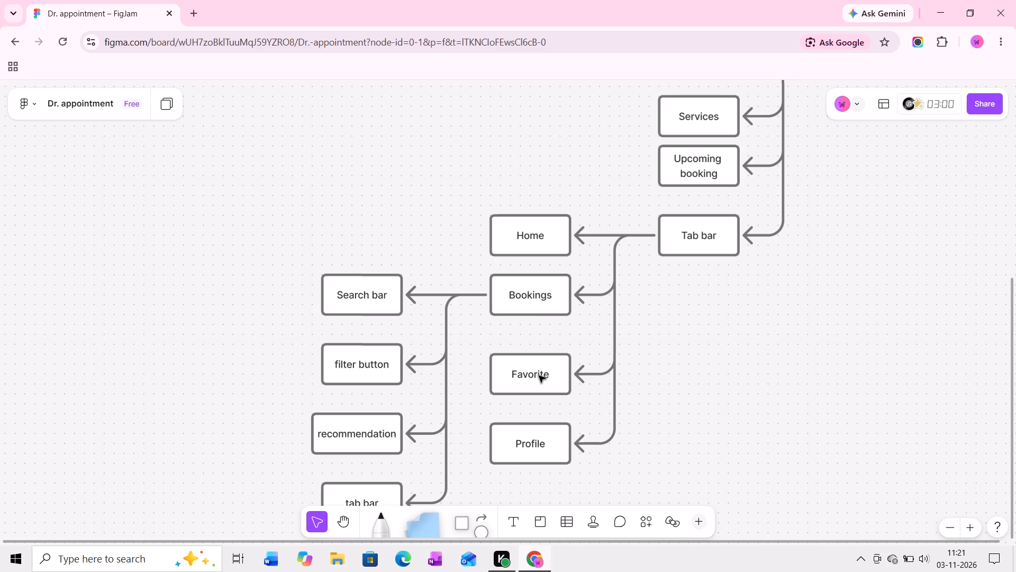
ctrl+scroll(538, 389, up, 3)
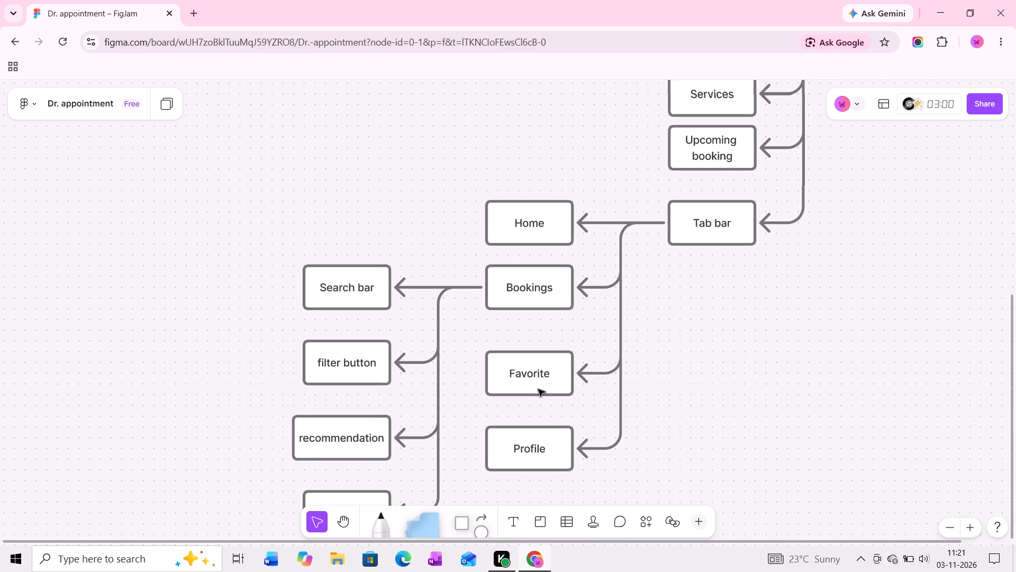
middle_drag(540, 409, 549, 301)
click(567, 347)
ctrl+scroll(567, 347, up, 4)
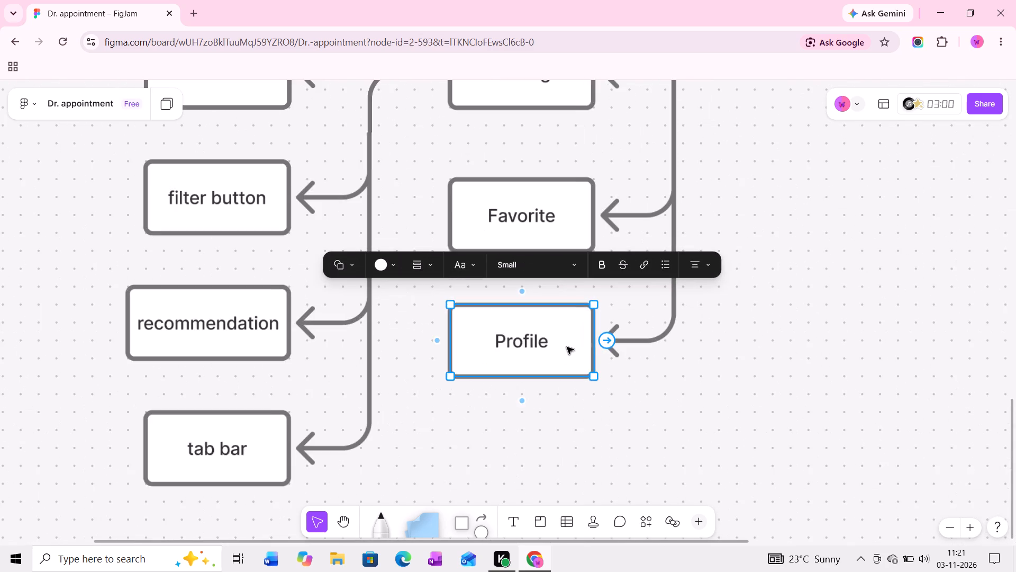
middle_drag(567, 347, 538, 301)
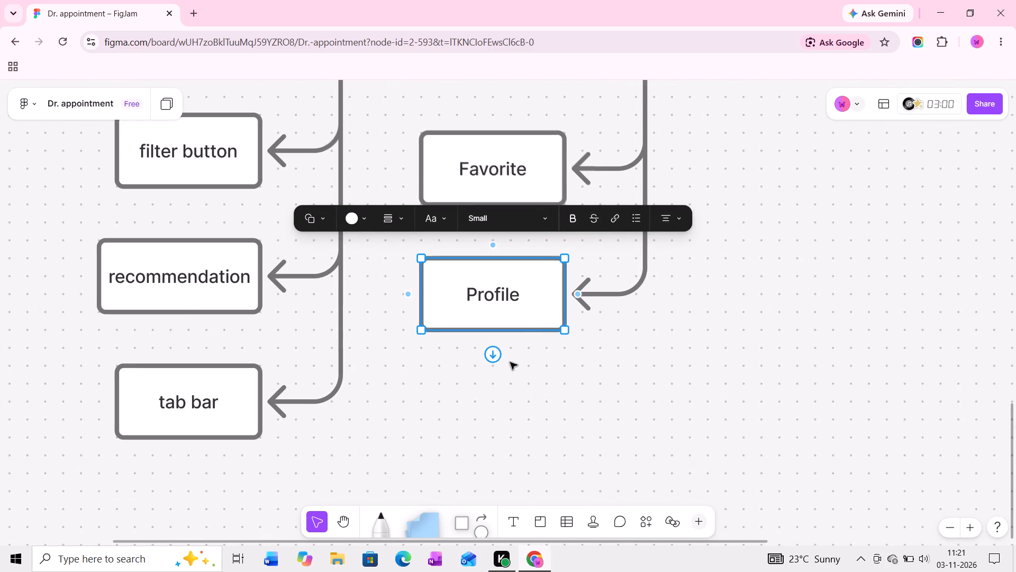
click(492, 356)
text(name)
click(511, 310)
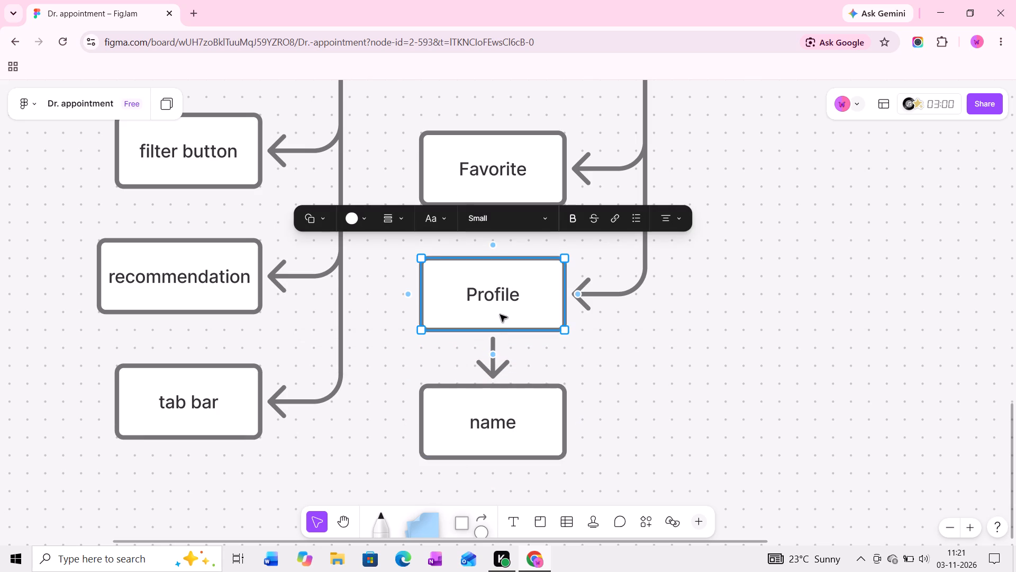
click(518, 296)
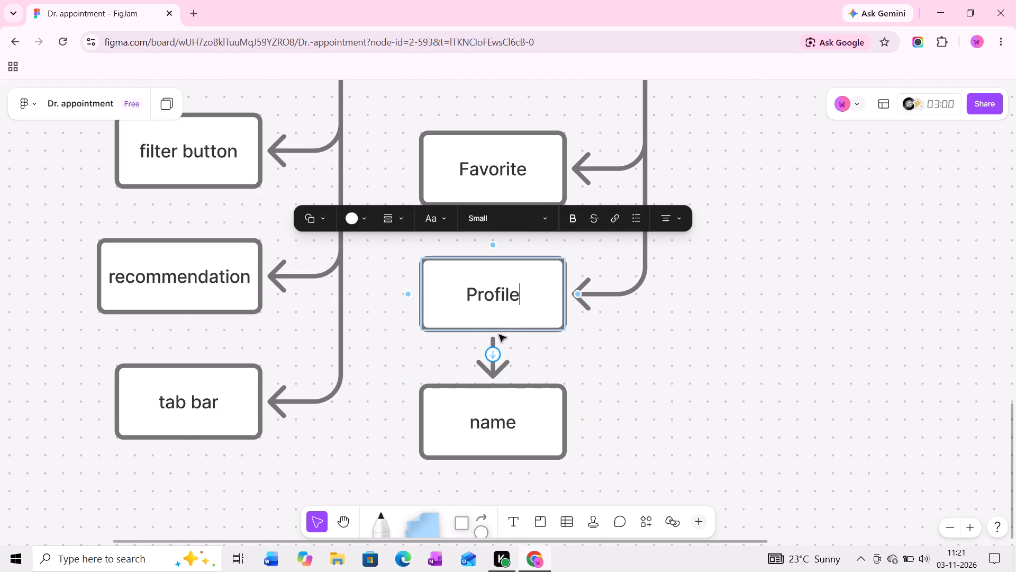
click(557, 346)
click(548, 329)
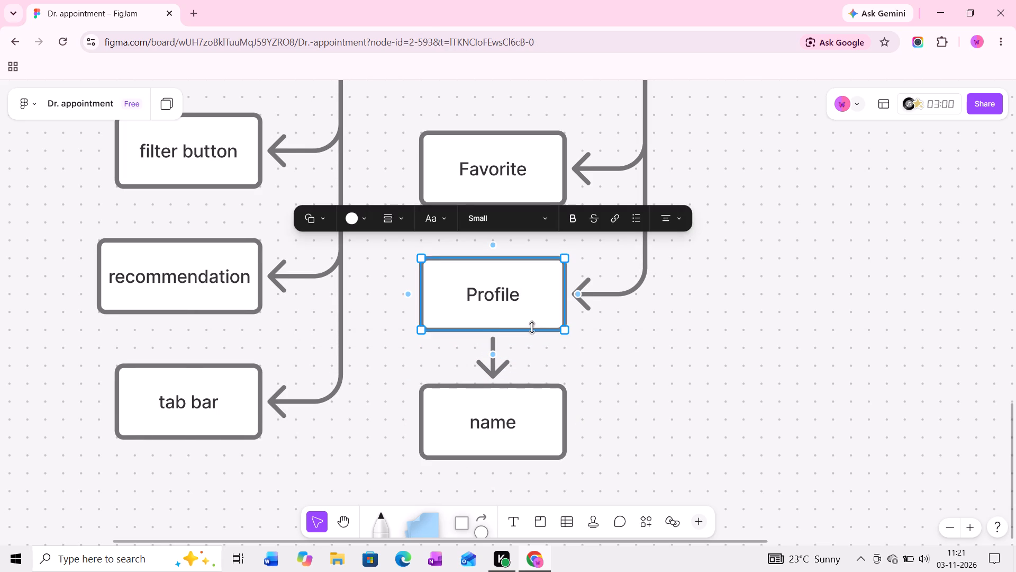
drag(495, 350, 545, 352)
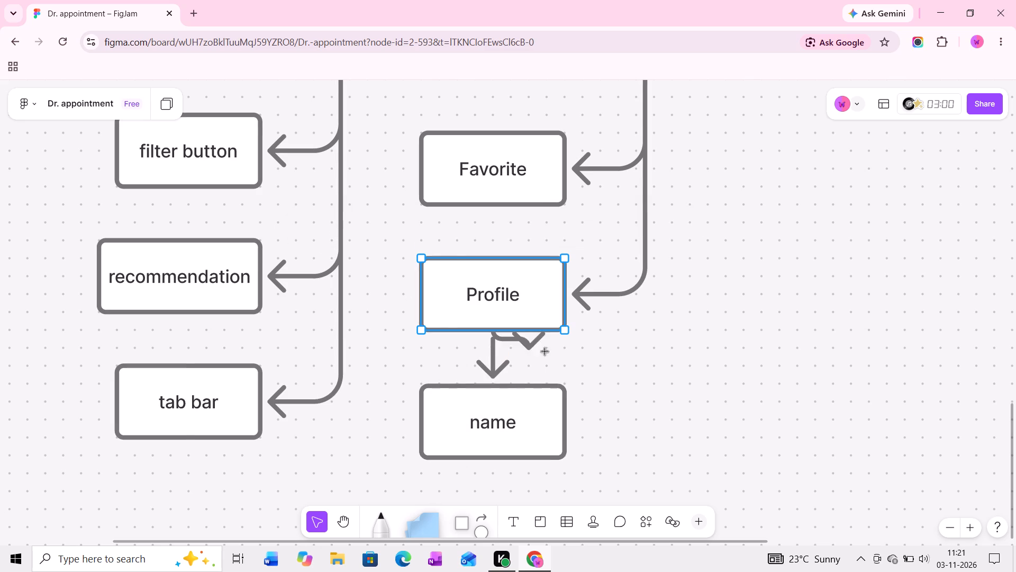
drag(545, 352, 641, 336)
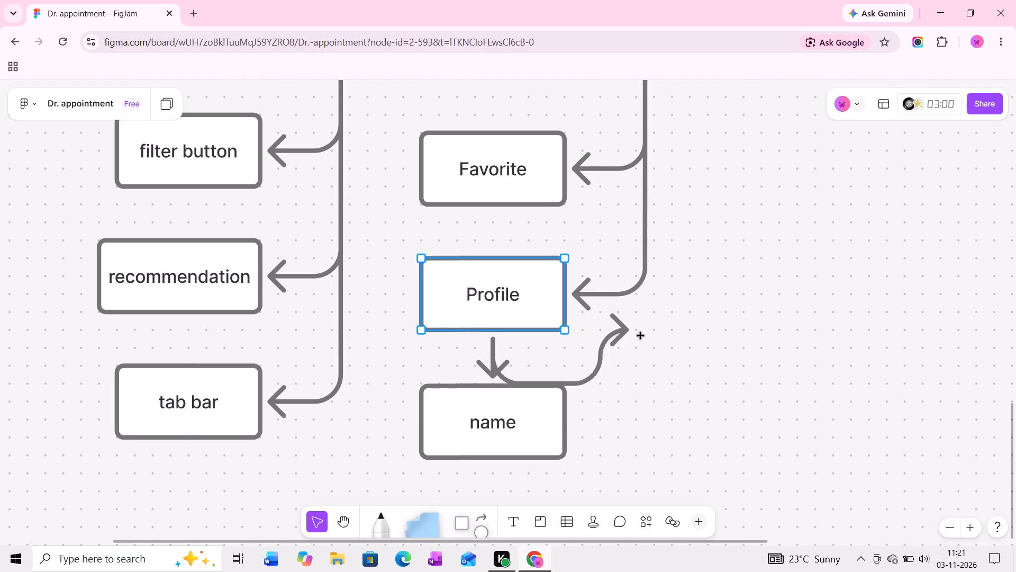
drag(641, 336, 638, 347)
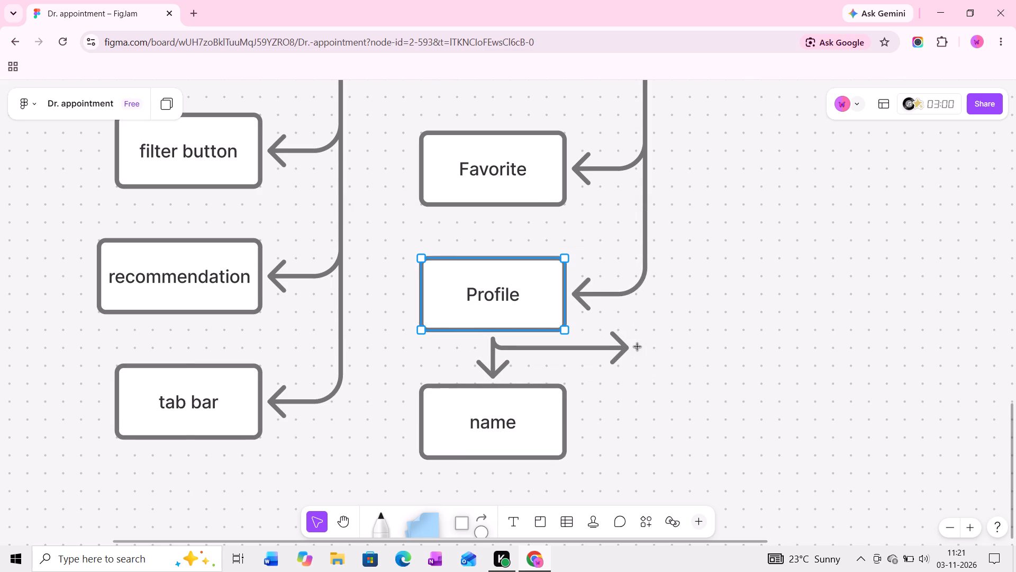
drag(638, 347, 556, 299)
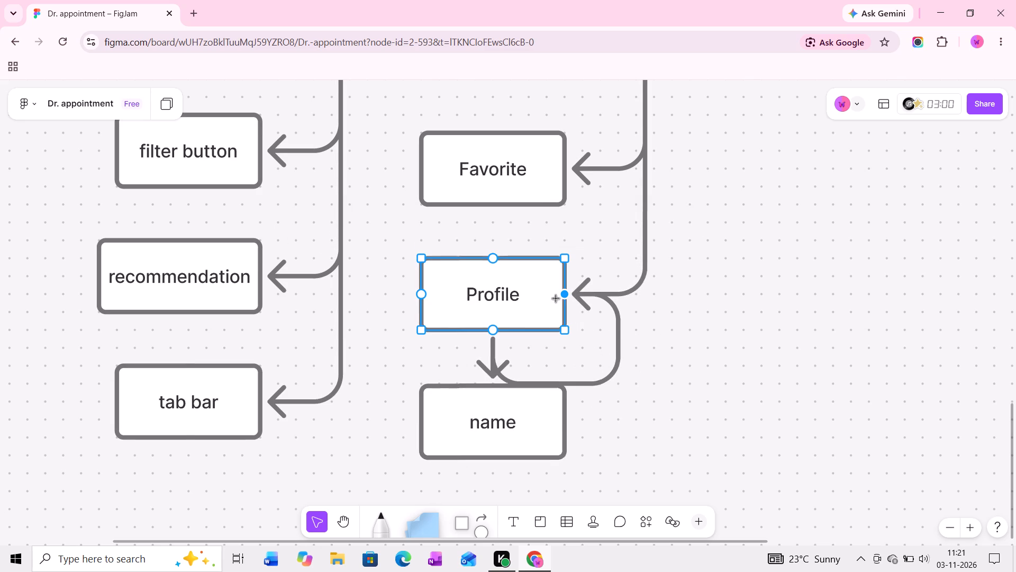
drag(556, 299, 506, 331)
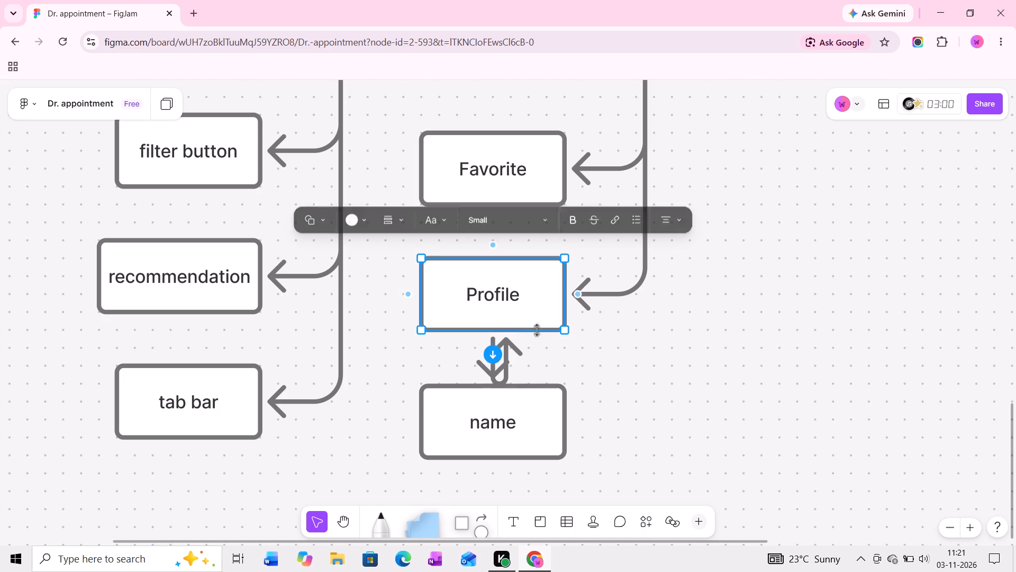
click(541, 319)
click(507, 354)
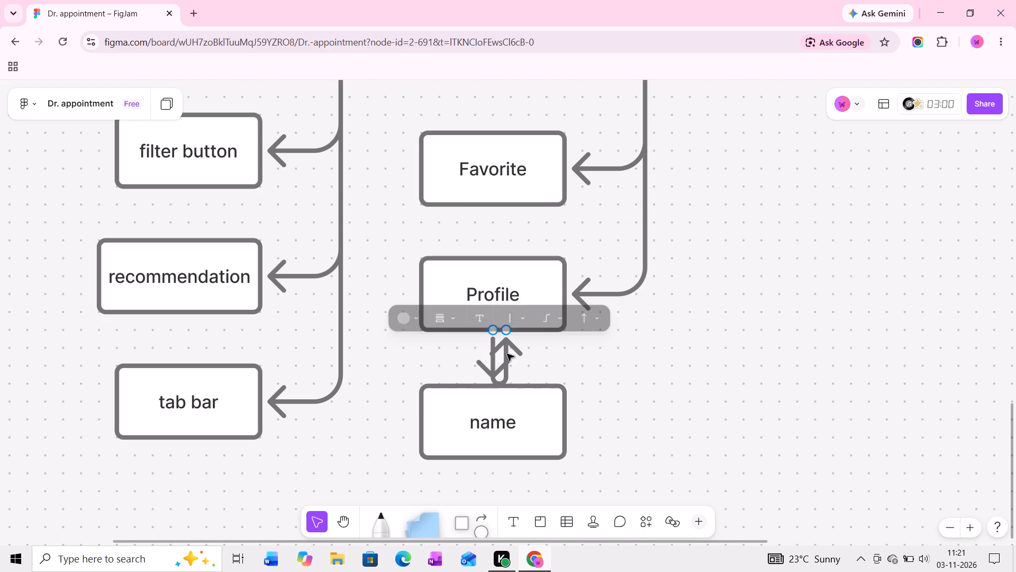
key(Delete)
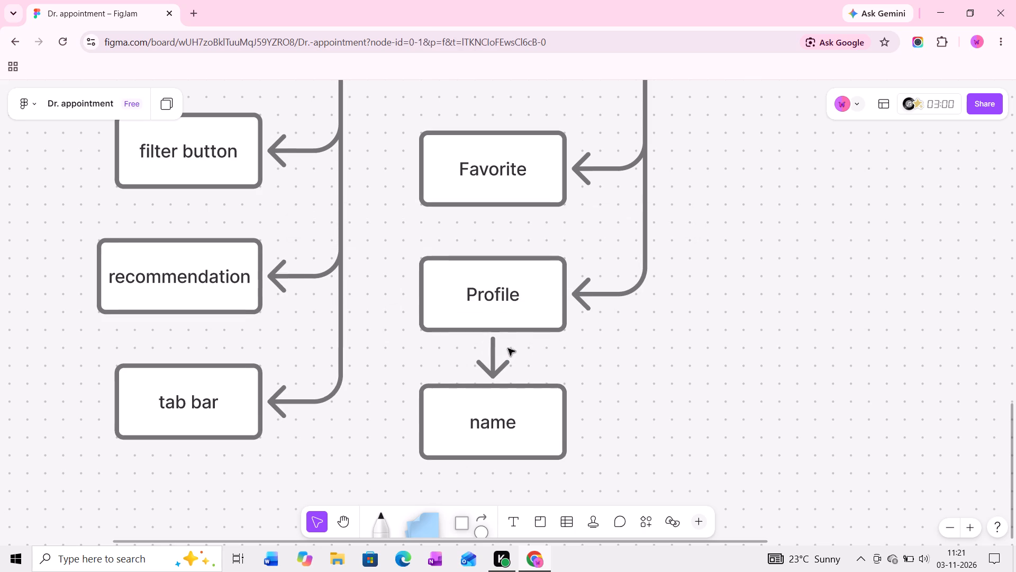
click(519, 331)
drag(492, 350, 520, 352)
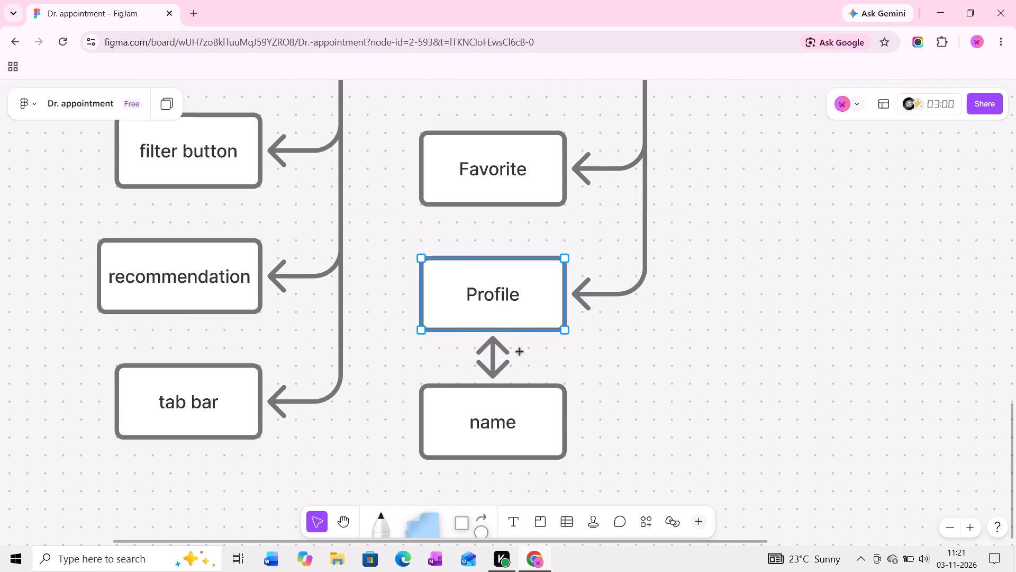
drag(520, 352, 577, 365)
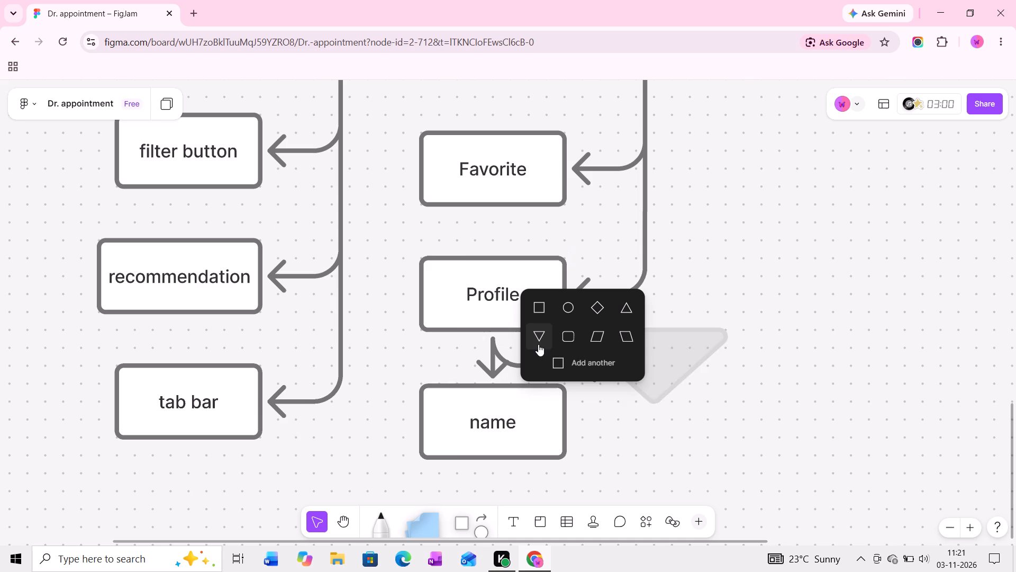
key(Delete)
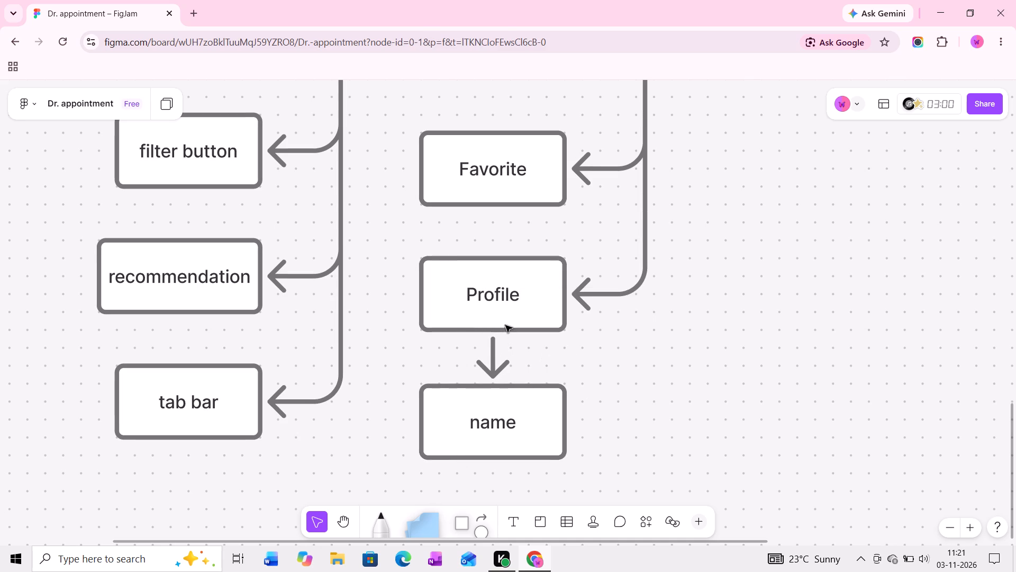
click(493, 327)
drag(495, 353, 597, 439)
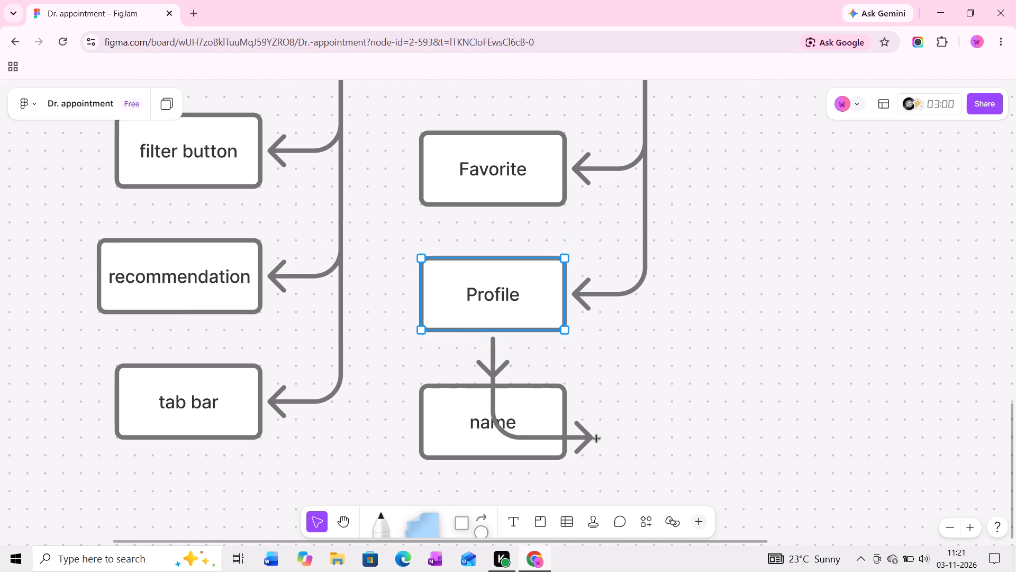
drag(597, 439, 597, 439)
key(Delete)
Move the name box down and to the left of Profile's centre line to free space beside it.
click(536, 423)
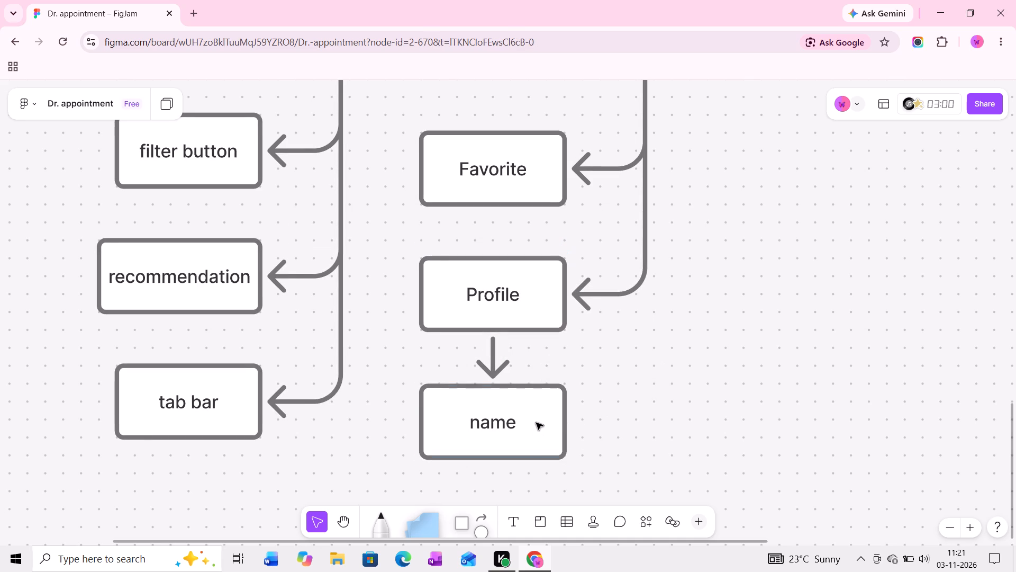
drag(541, 419, 463, 439)
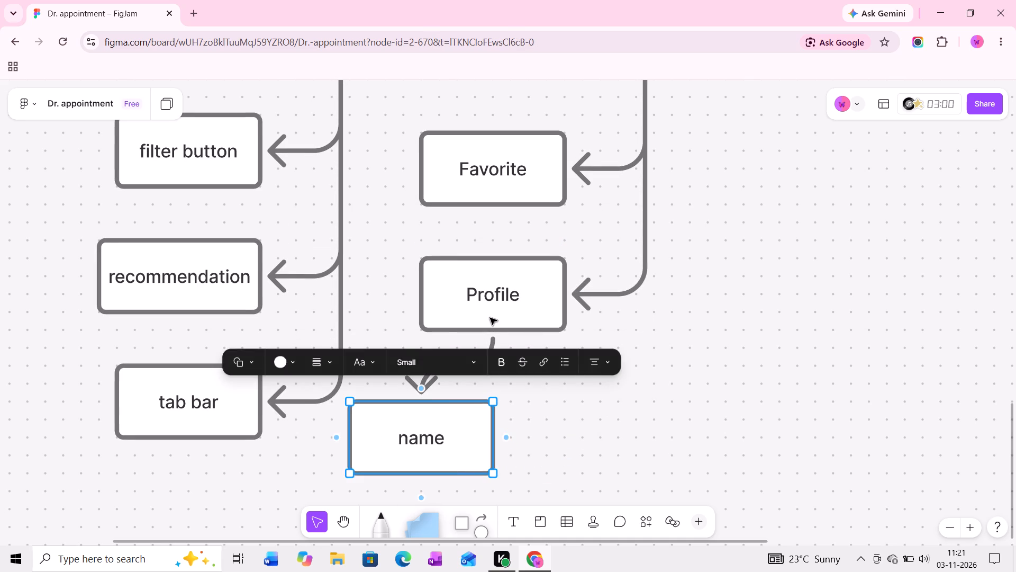
Branch a second box downward from Profile, label it "Settings", and place it level with and to the right of name.
click(490, 318)
click(489, 351)
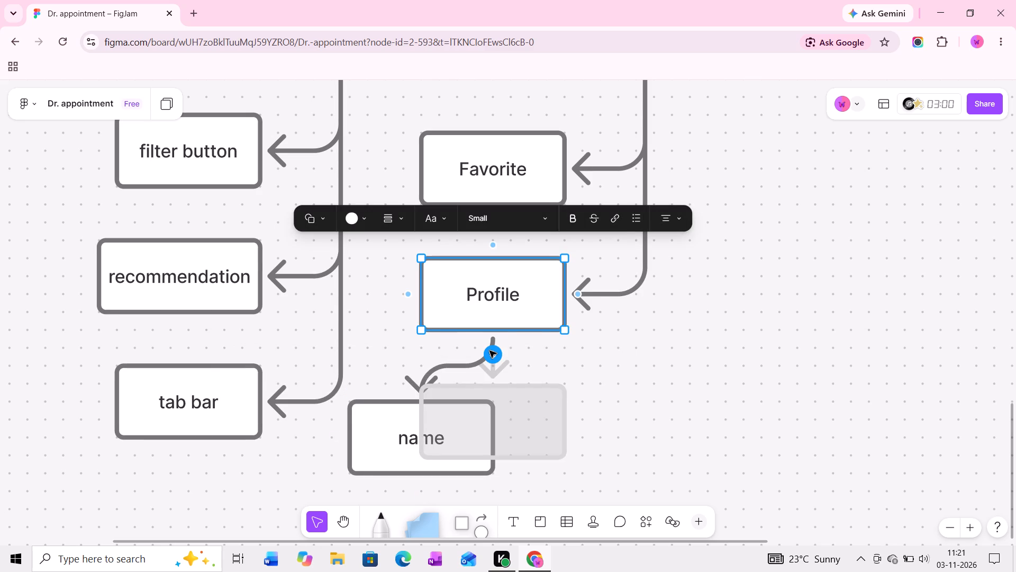
drag(511, 437, 620, 470)
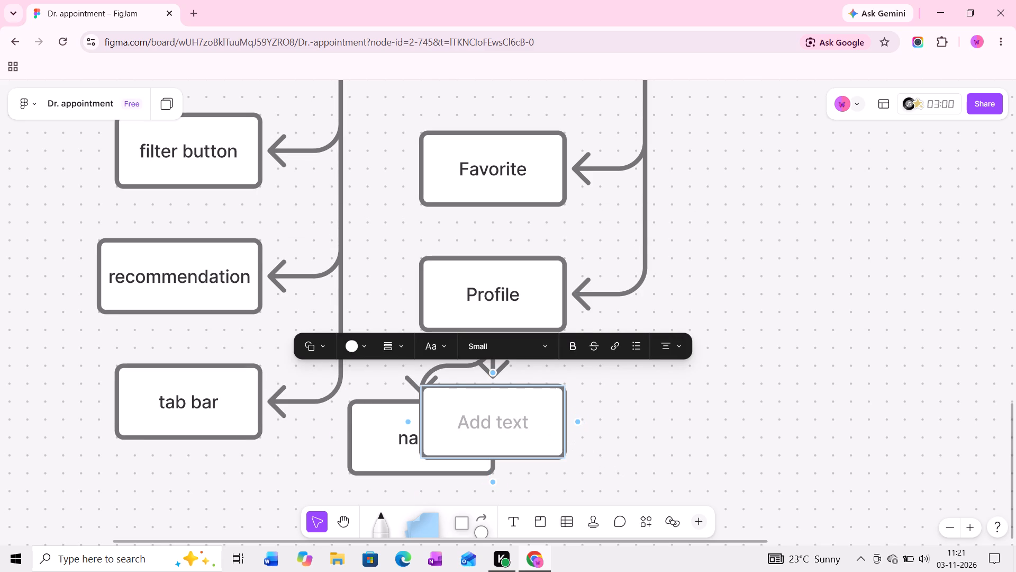
text(Settings)
click(675, 453)
drag(534, 412, 539, 414)
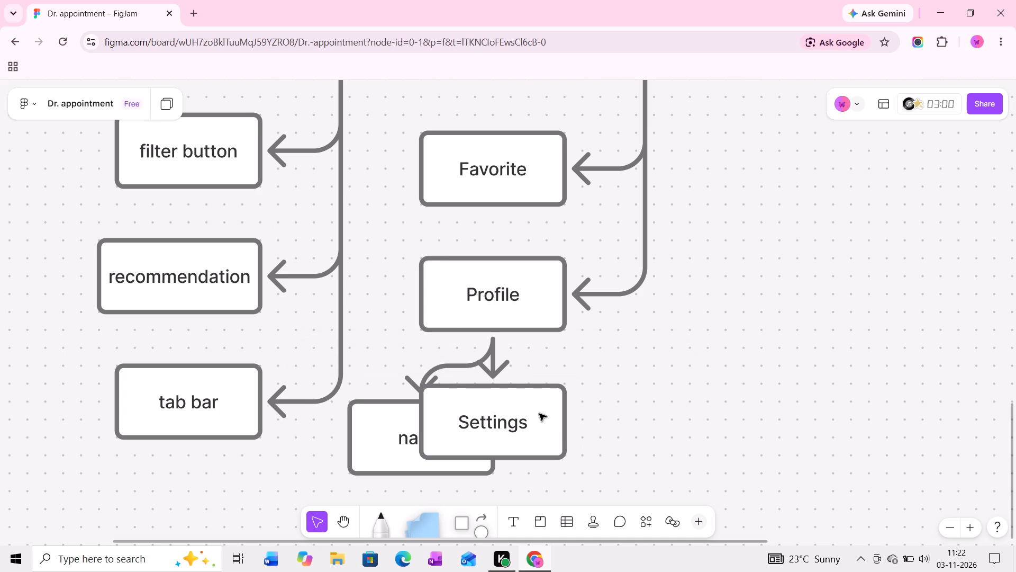
drag(539, 414, 622, 431)
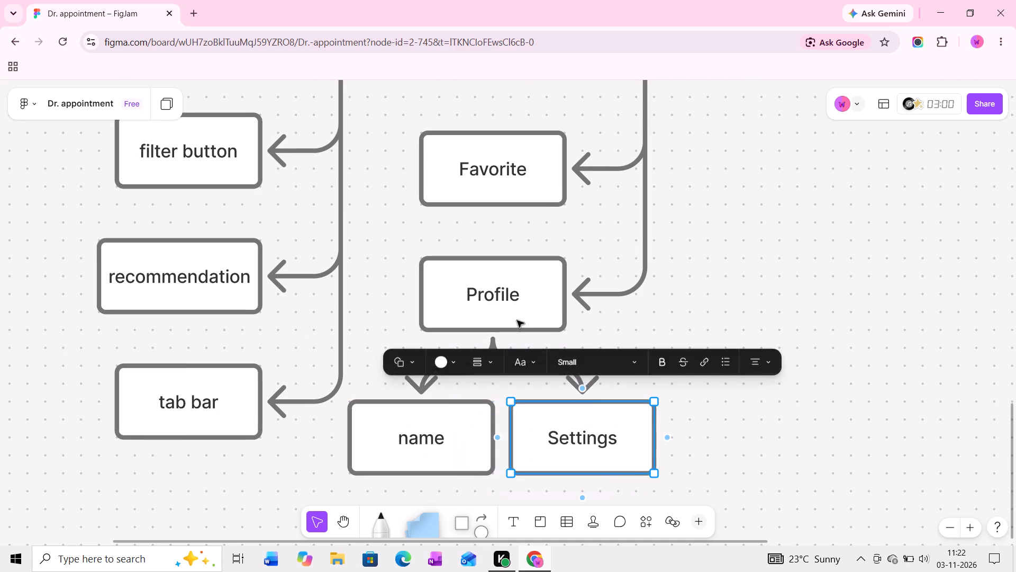
Branch a third box downward from Profile, label it "Number", and align it to the right of Settings with equal spacing.
click(517, 320)
click(491, 353)
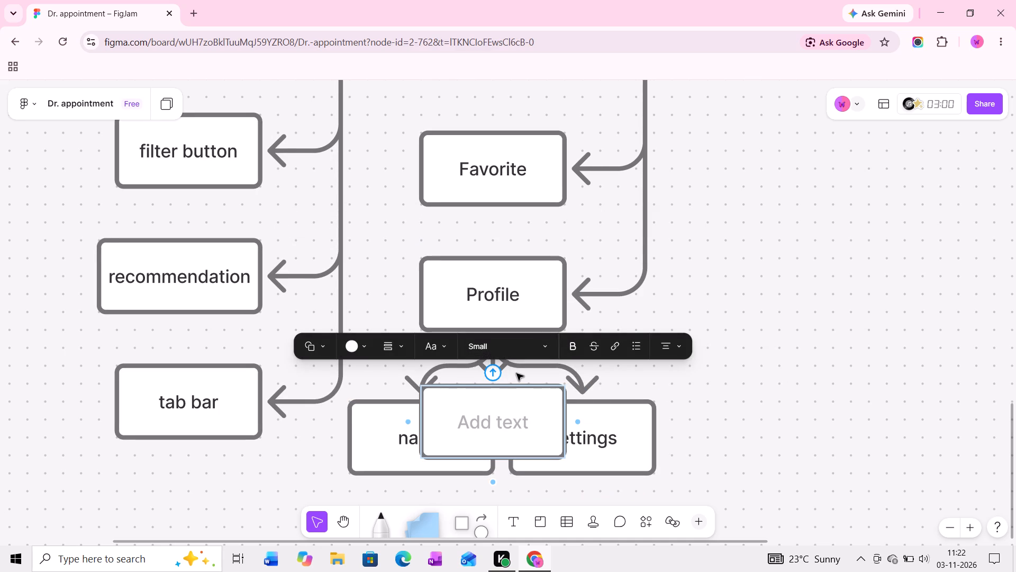
text(Number)
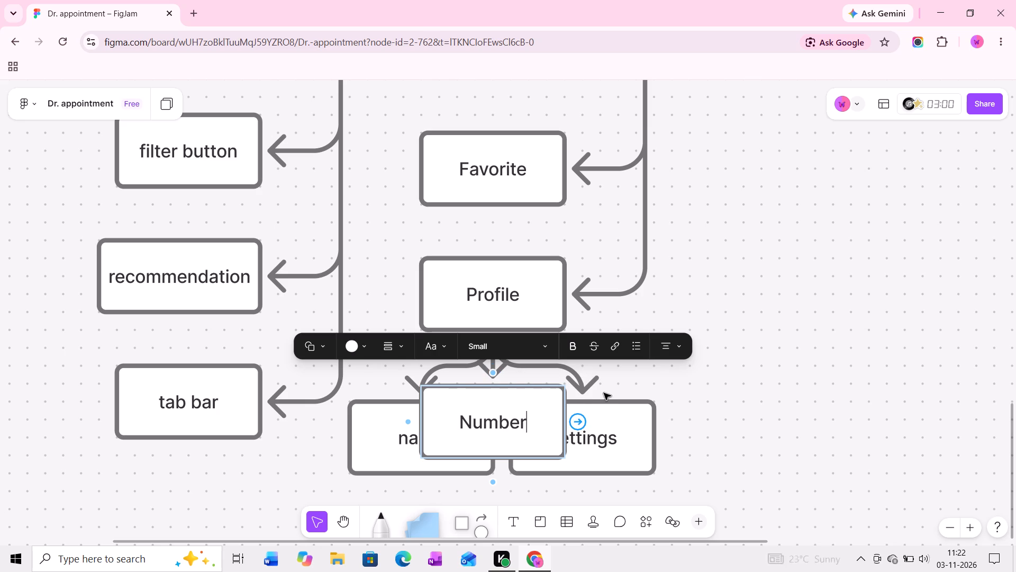
click(604, 393)
drag(521, 425, 775, 443)
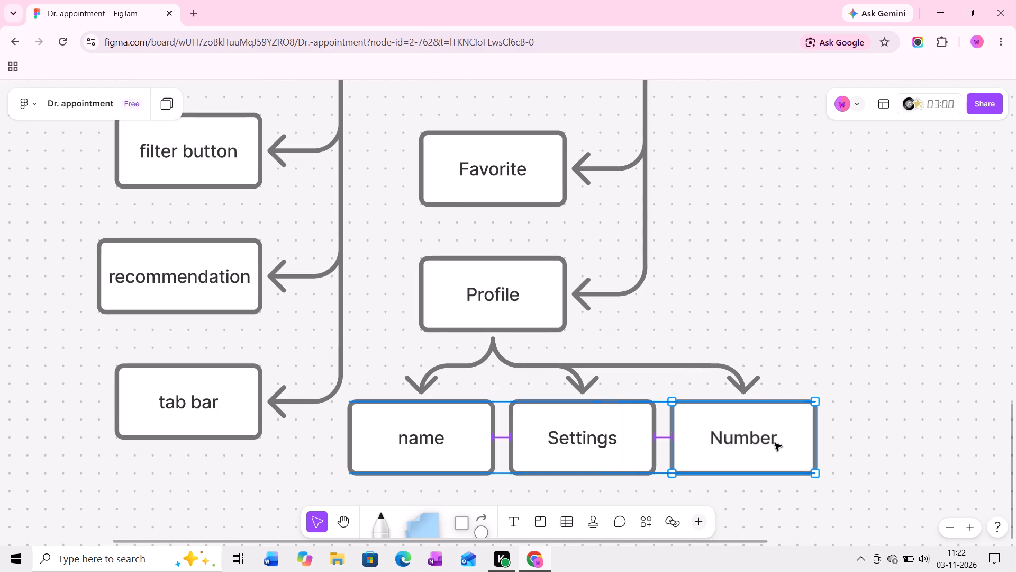
drag(775, 443, 778, 443)
Branch a fourth box downward from Profile, label it "Email", and align it to the right of Number with equal spacing.
click(504, 312)
click(492, 359)
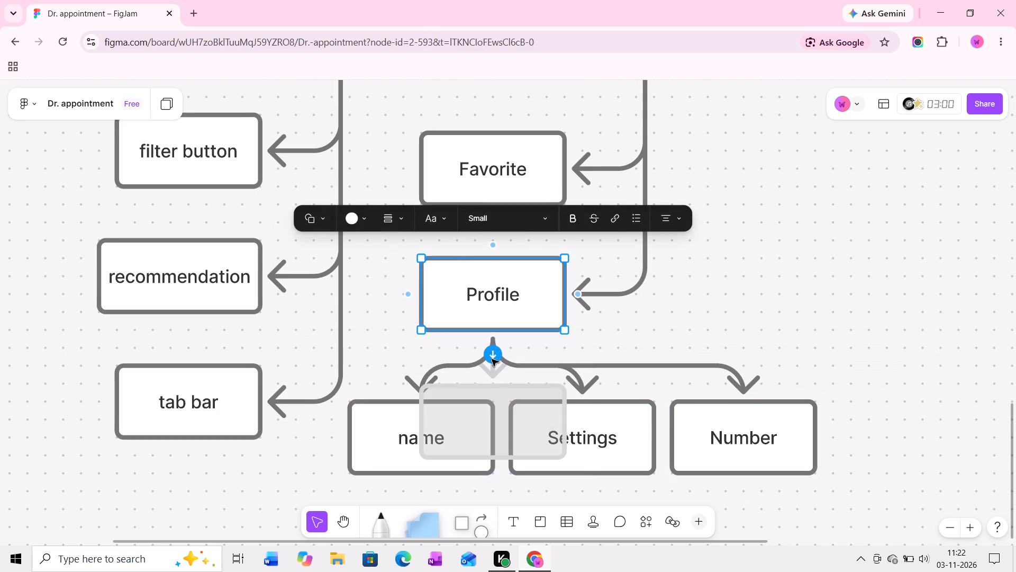
text(Email)
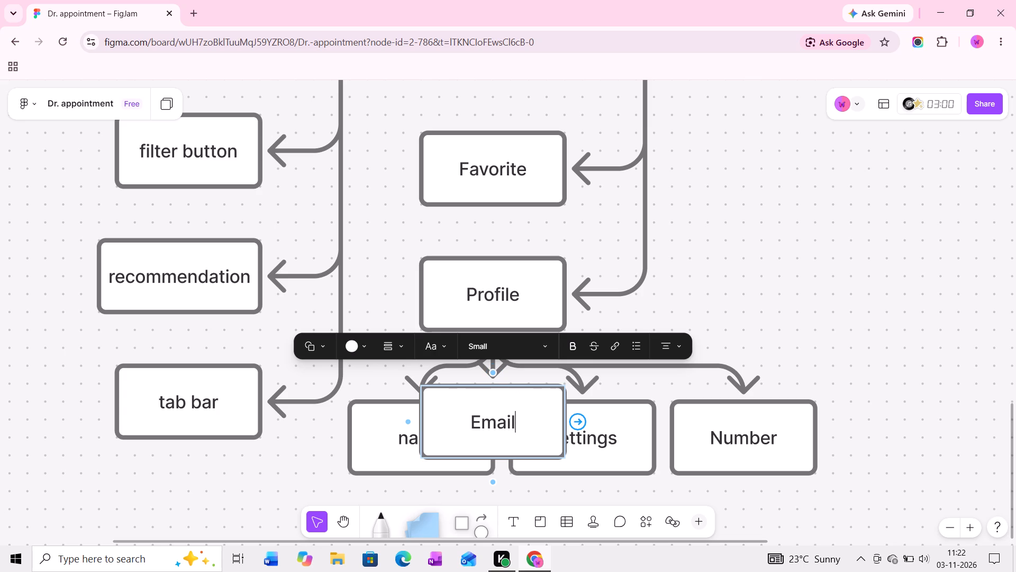
click(542, 408)
click(521, 379)
drag(530, 421, 814, 399)
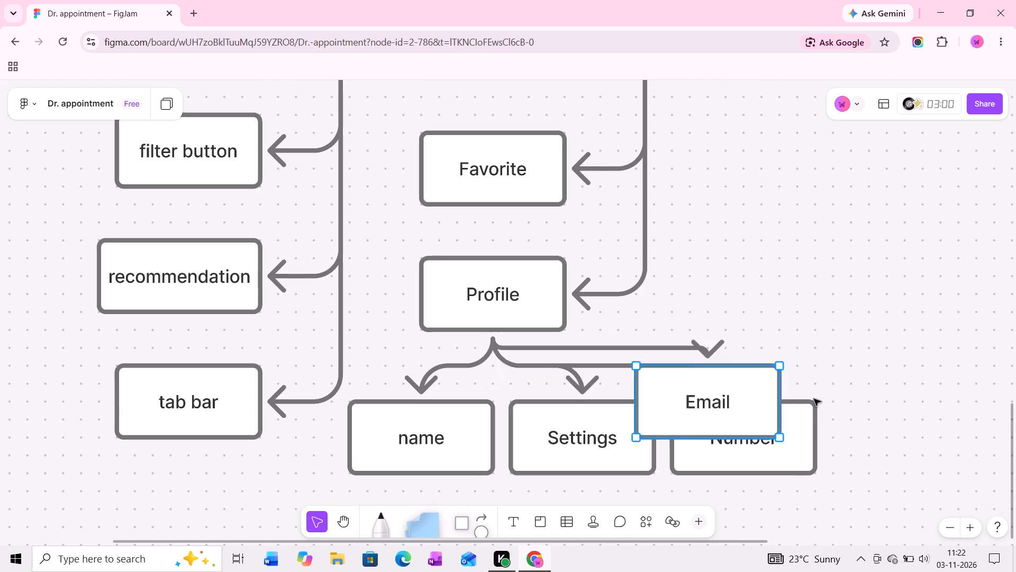
drag(814, 399, 948, 432)
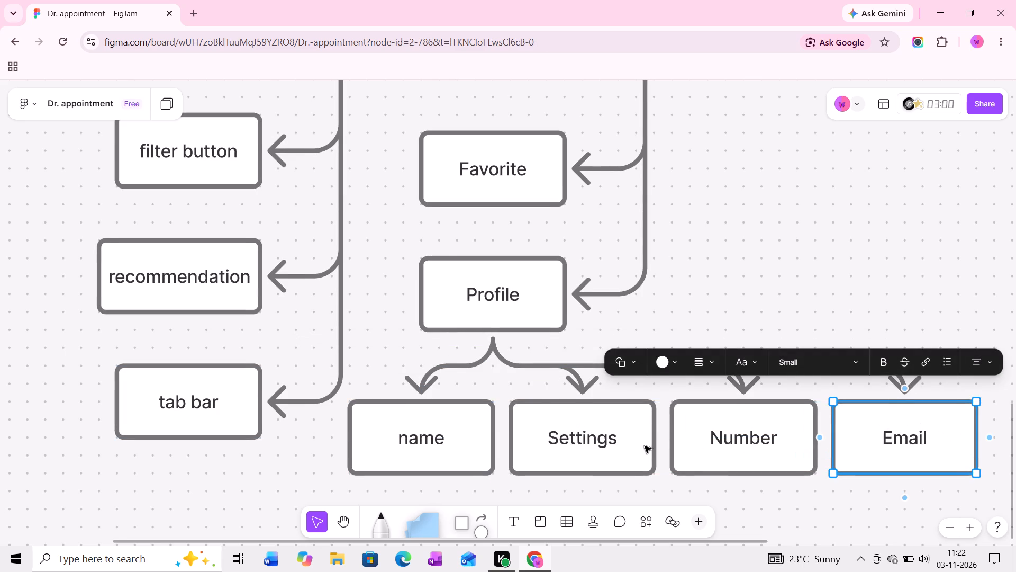
Branch a fifth box downward from Profile, below the name and Settings row, and label it "Wallets & Rewards".
middle_drag(643, 443, 633, 385)
middle_drag(640, 390, 420, 419)
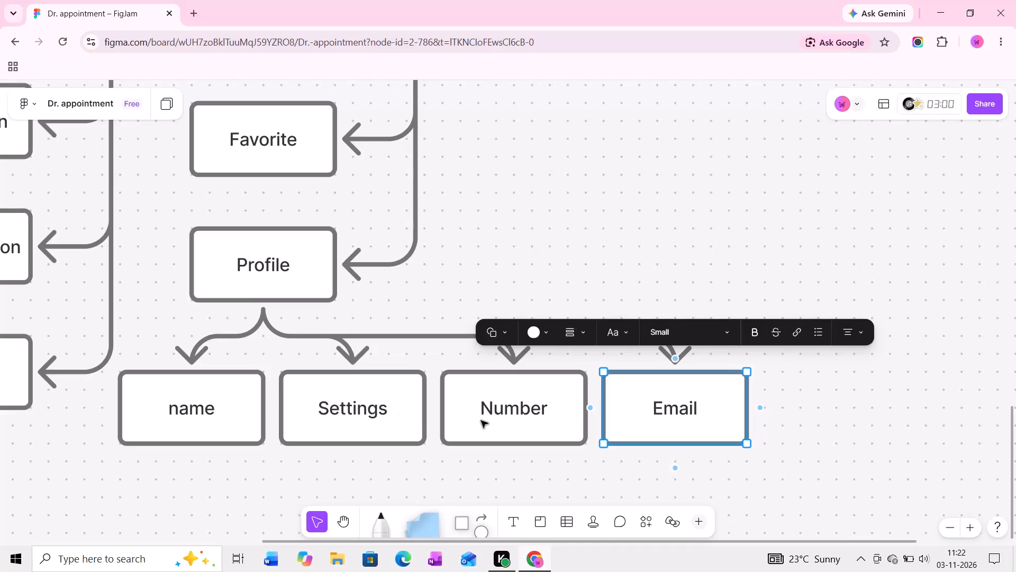
click(265, 296)
click(264, 323)
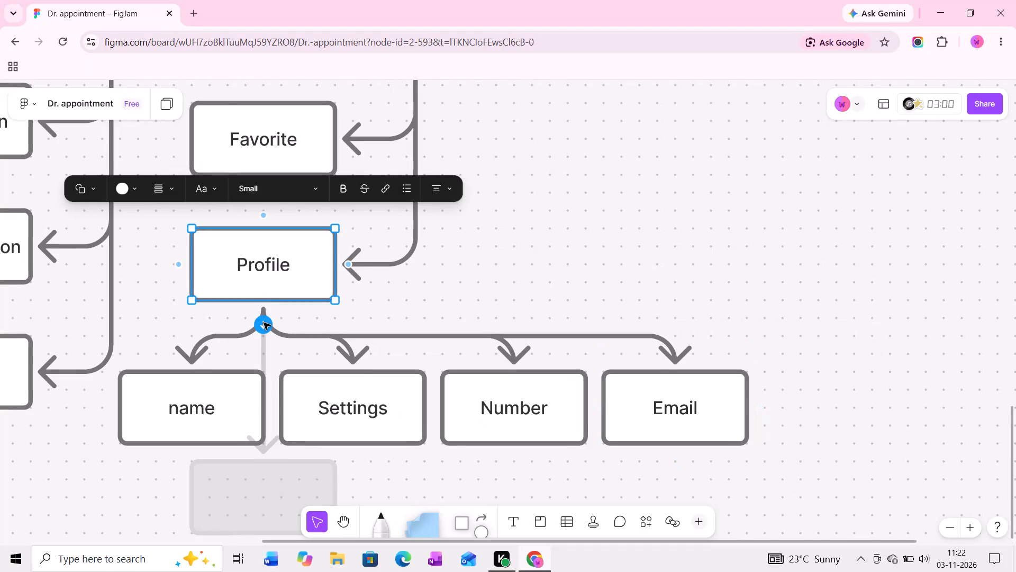
middle_drag(291, 471, 319, 312)
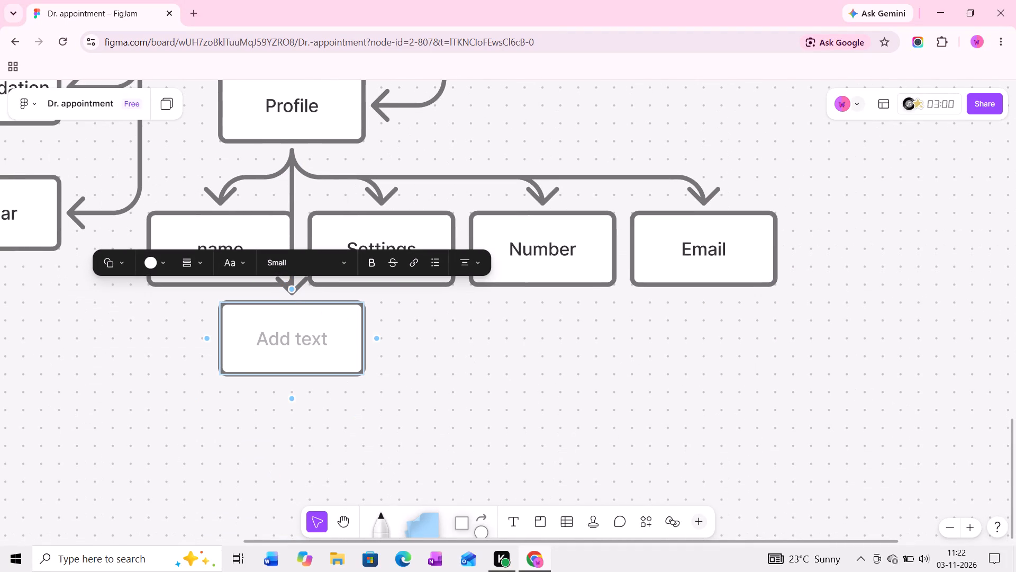
key(shift+w)
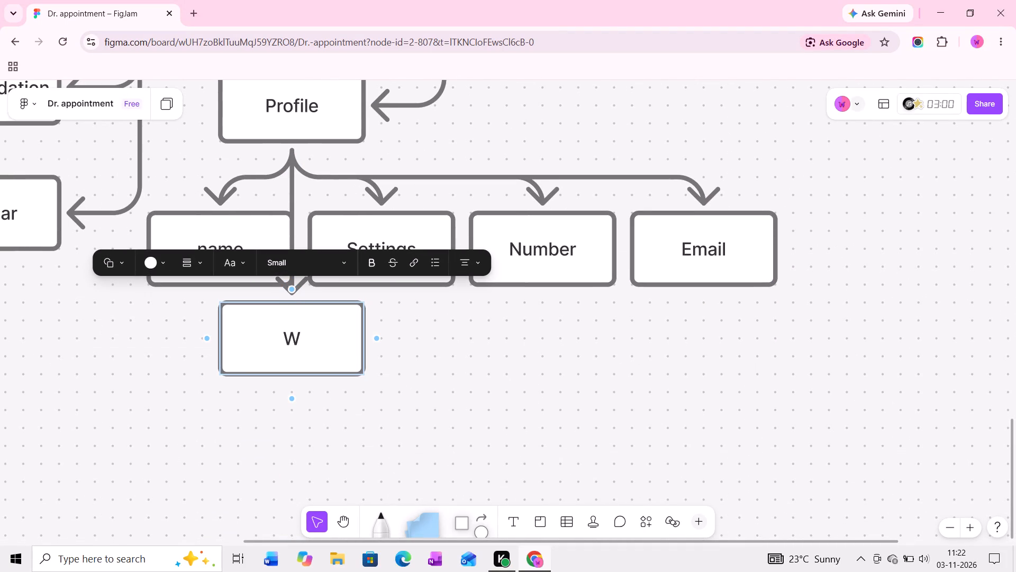
text(allets)
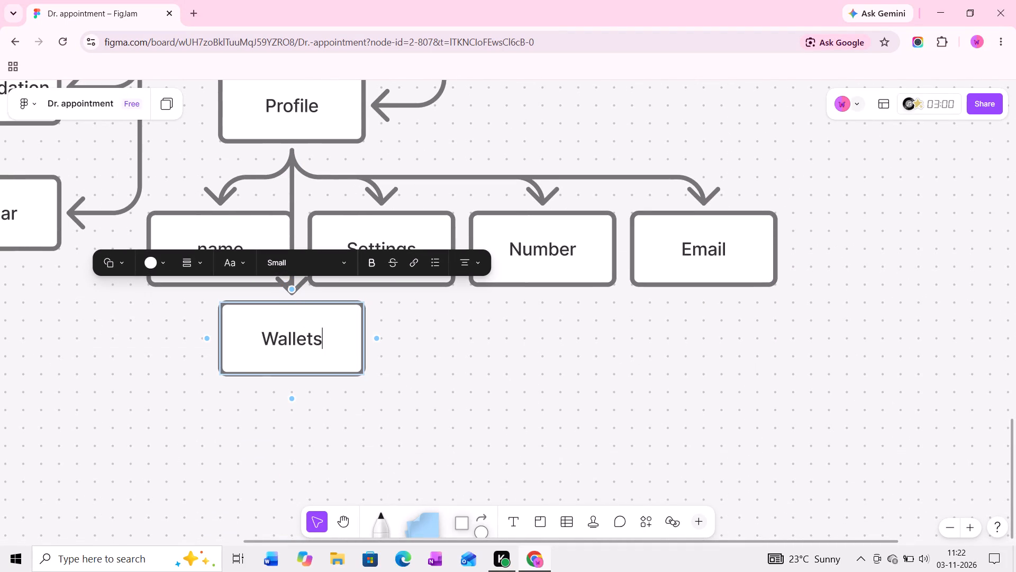
key(space)
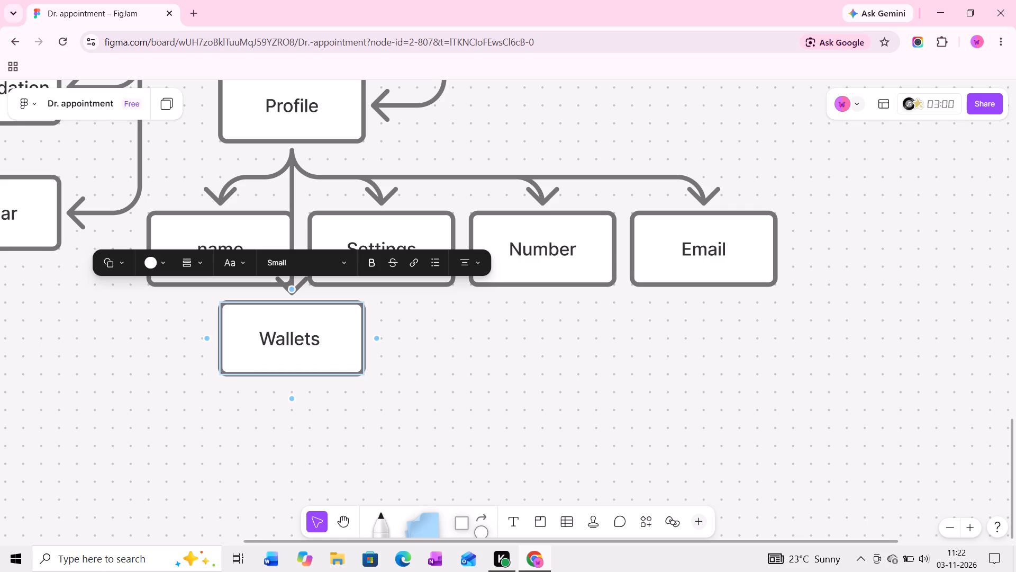
text(&)
key(space)
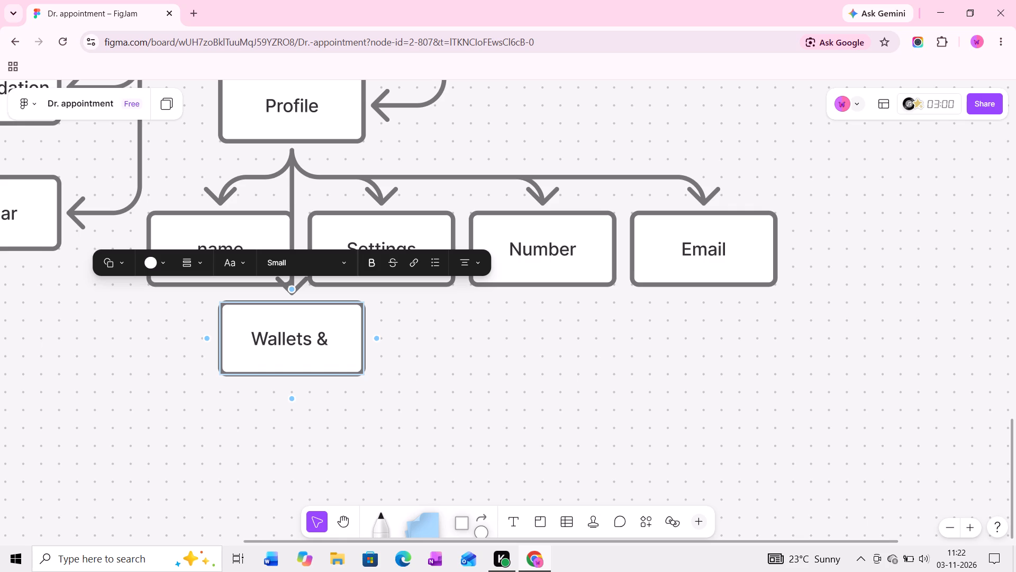
text(Rewards)
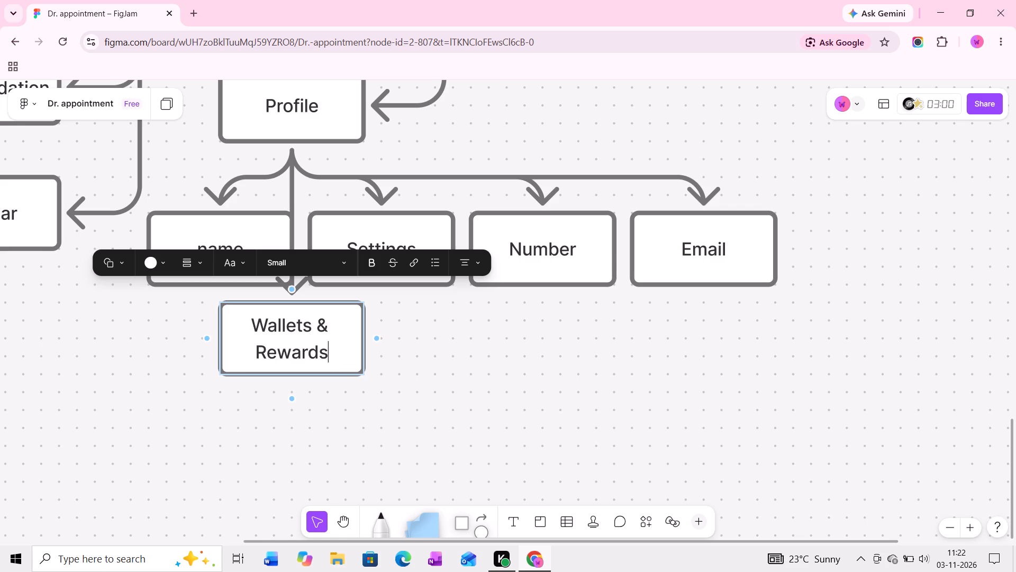
Branch a sixth box downward from Profile, level with and to the right of Wallets & Rewards, and label it "Coupons".
click(446, 338)
click(303, 132)
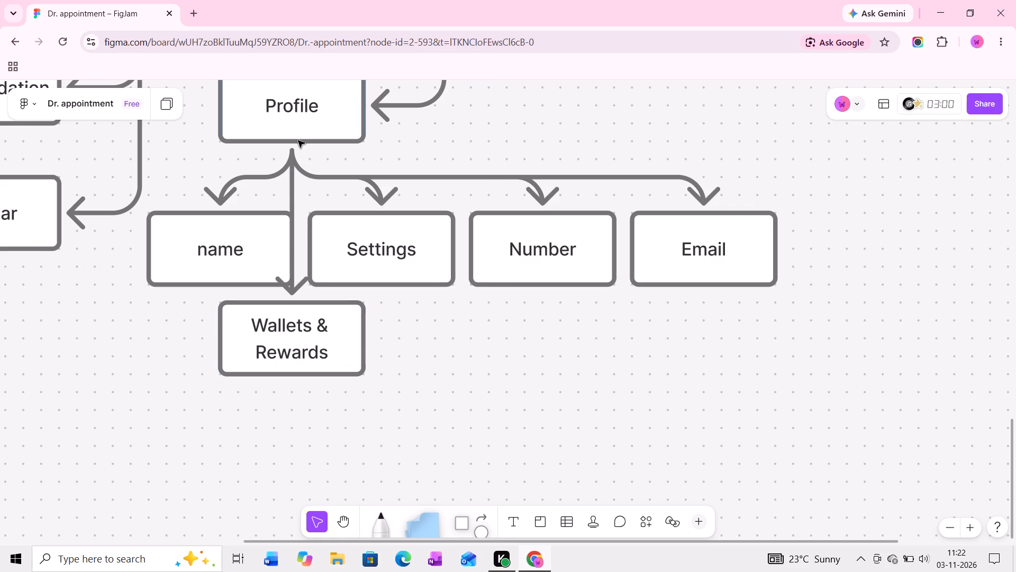
click(290, 163)
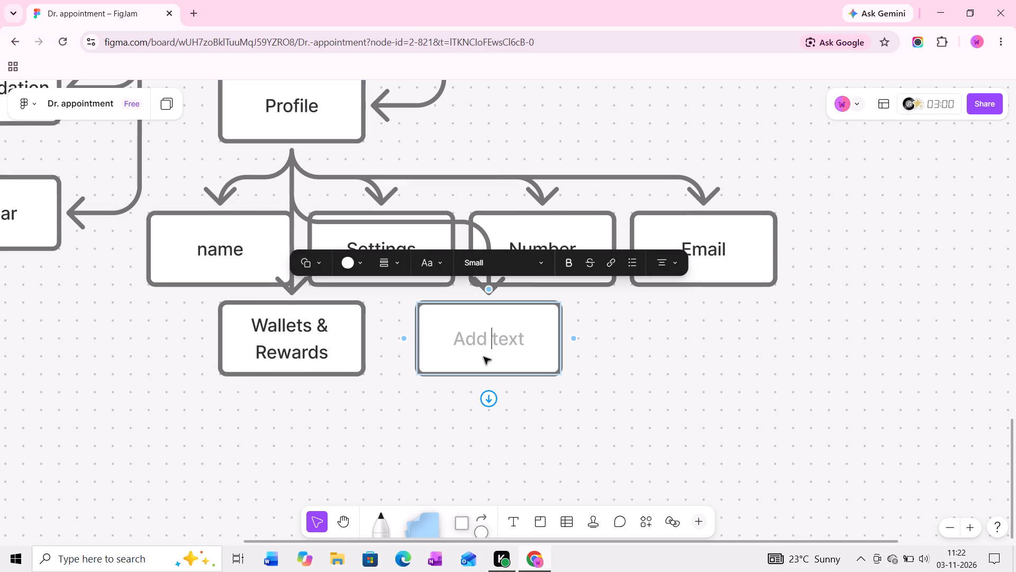
text(Cp)
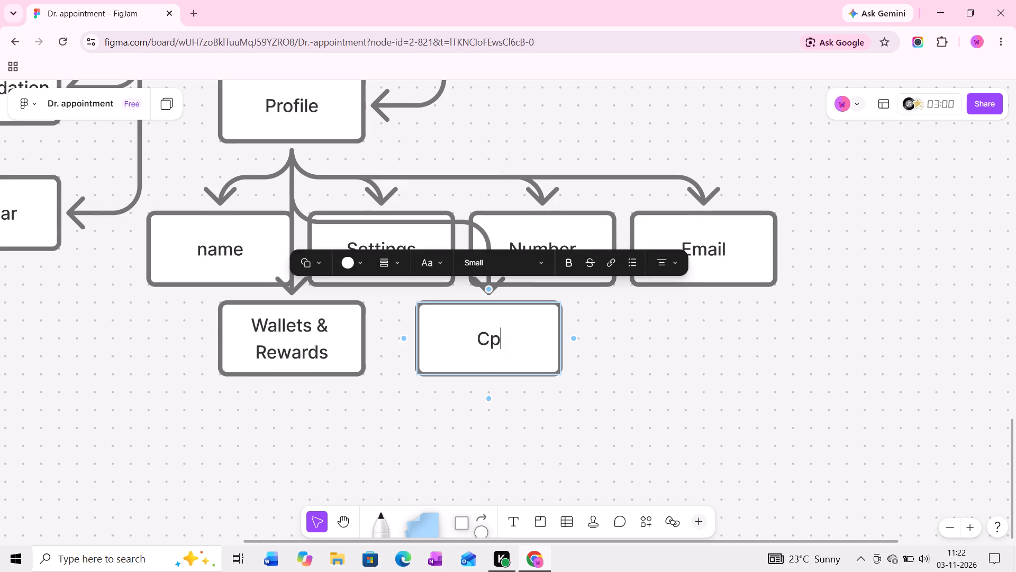
key(BackSpace)
text(oupons)
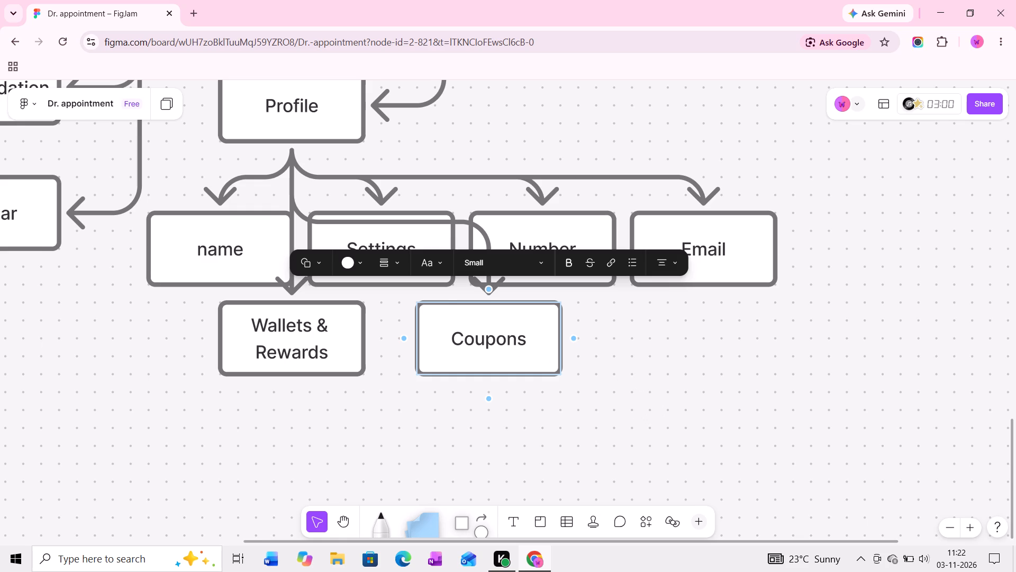
Branch a seventh box downward from Profile, label it "Saved pay method", and place it to the left of Wallets & Rewards.
click(301, 128)
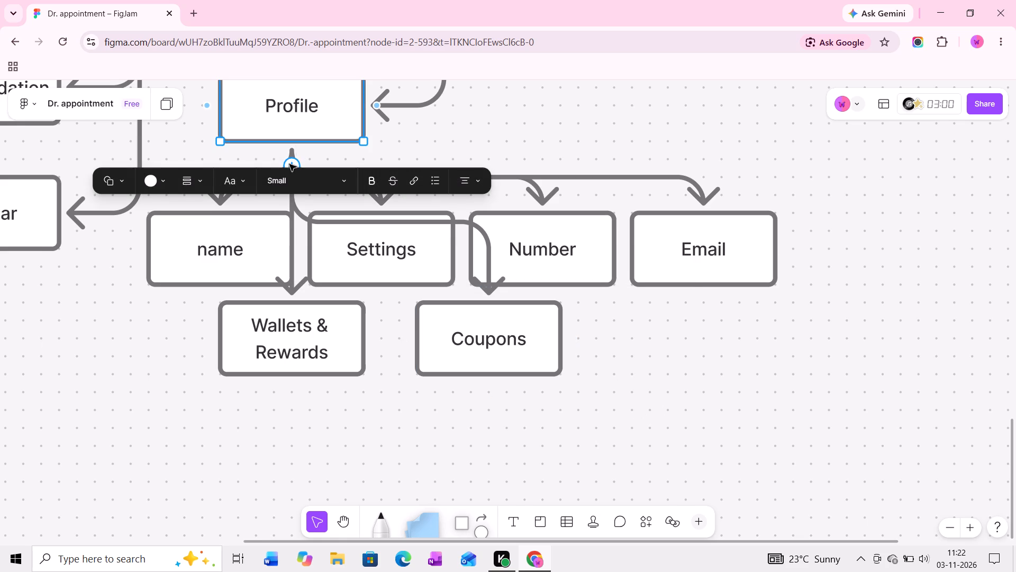
drag(288, 164, 276, 188)
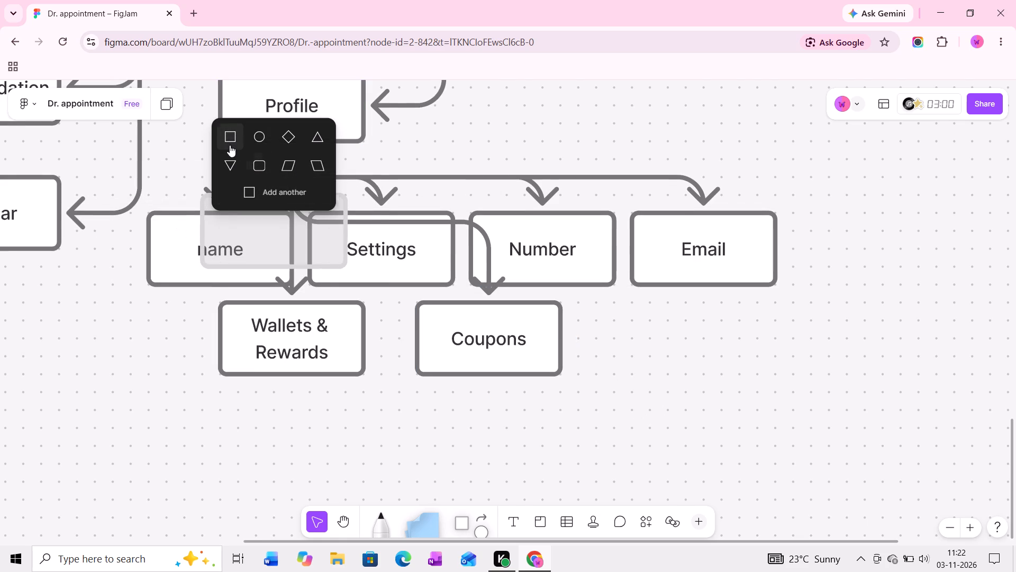
click(230, 139)
text(Saved ma)
key(BackSpace)
key(BackSpace)
text(pay method)
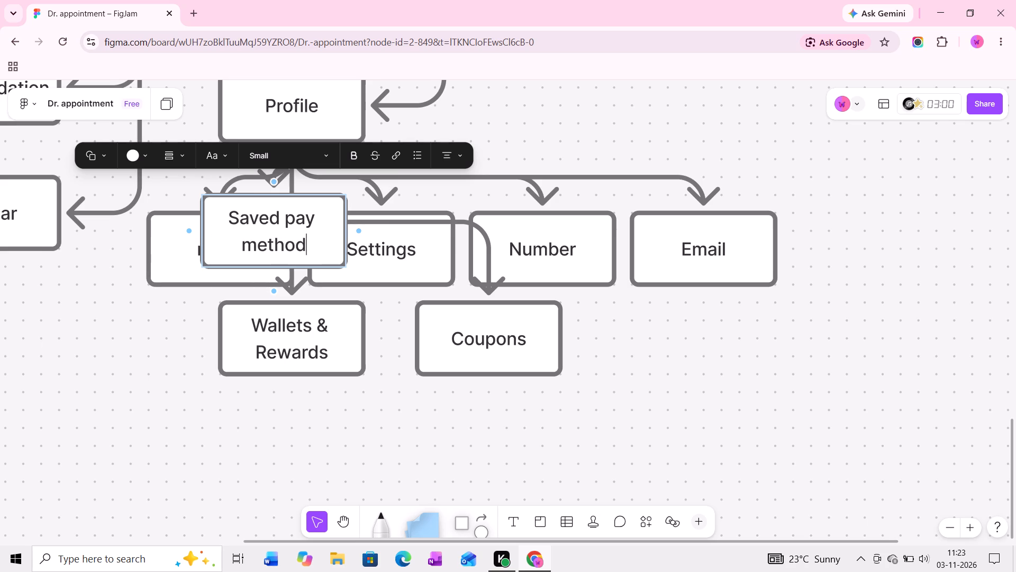
click(171, 342)
drag(329, 240, 173, 367)
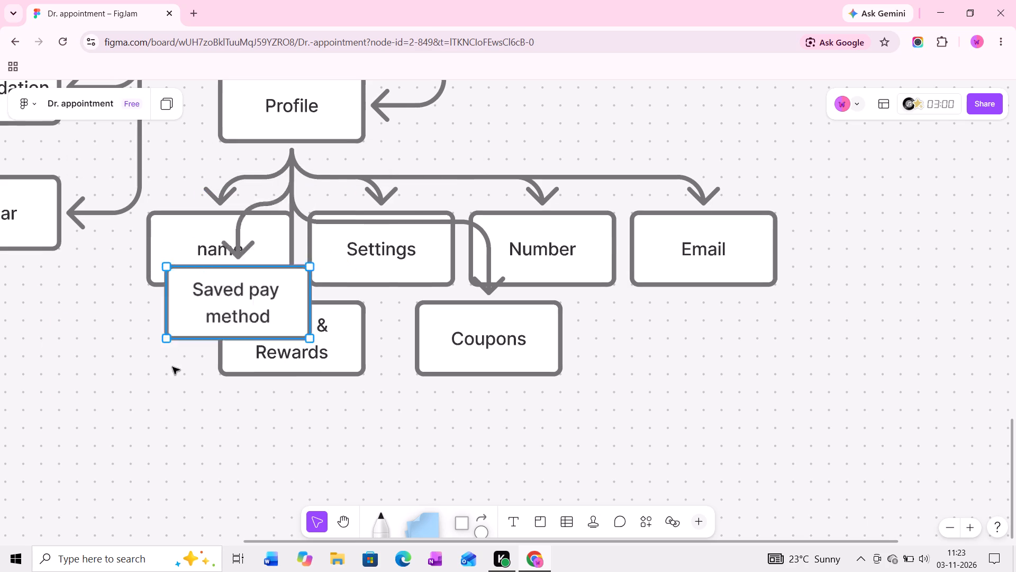
drag(173, 367, 161, 364)
ctrl+scroll(471, 220, down, 3)
middle_drag(461, 221, 478, 217)
ctrl+scroll(478, 217, down, 3)
middle_drag(622, 266, 570, 281)
ctrl+scroll(570, 281, down, 3)
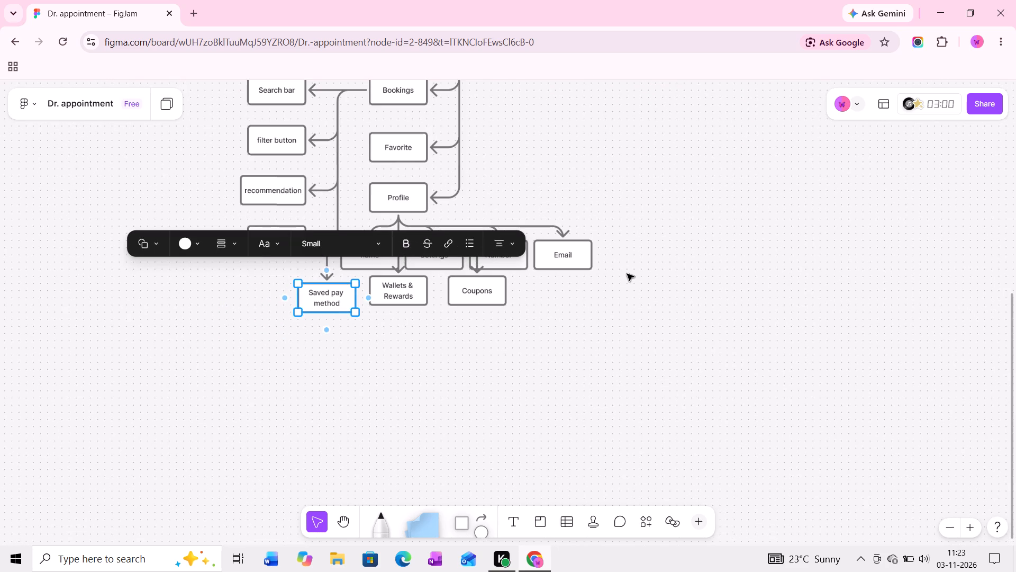
click(627, 274)
Draw a long downward connector from Home screen to a new square box just below and right of Tab bar, labelled "filter".
ctrl+scroll(628, 274, down, 4)
middle_drag(651, 257, 560, 306)
middle_drag(580, 285, 493, 367)
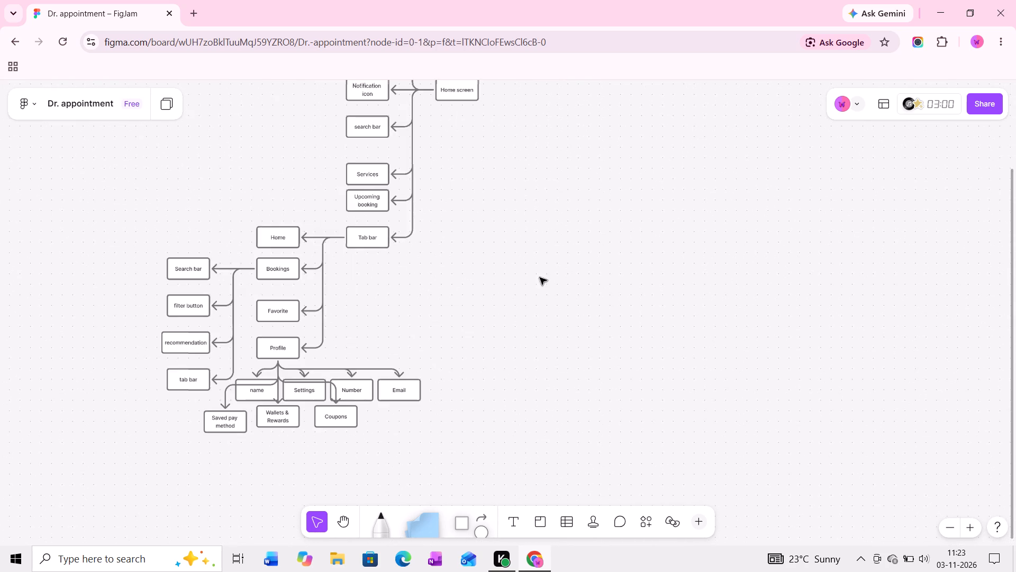
middle_drag(532, 270, 450, 338)
ctrl+scroll(450, 338, down, 5)
middle_drag(466, 330, 442, 330)
ctrl+scroll(421, 334, up, 7)
middle_drag(409, 335, 396, 335)
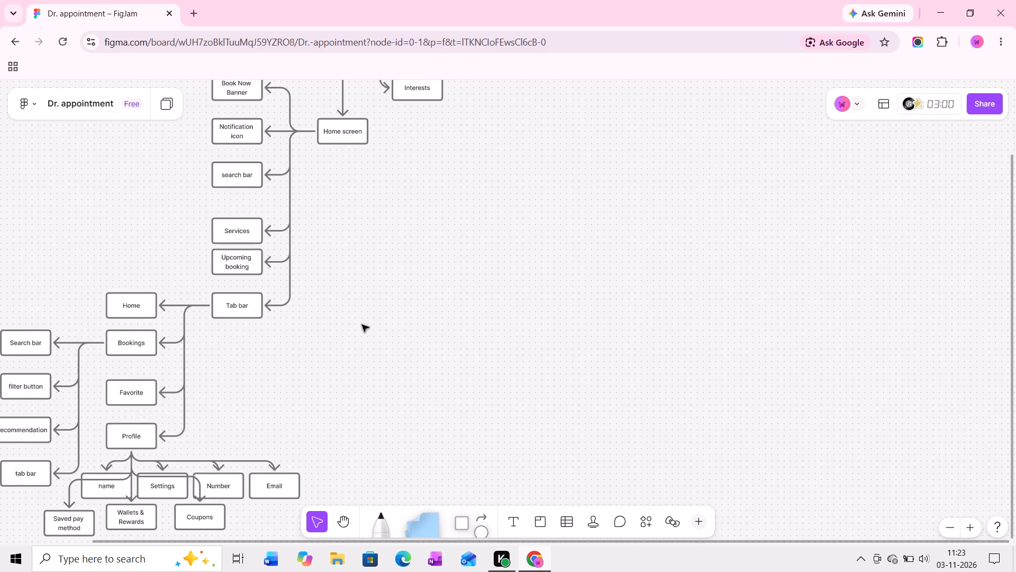
ctrl+scroll(341, 310, up, 3)
middle_drag(338, 307, 405, 376)
middle_drag(367, 308, 369, 372)
click(391, 237)
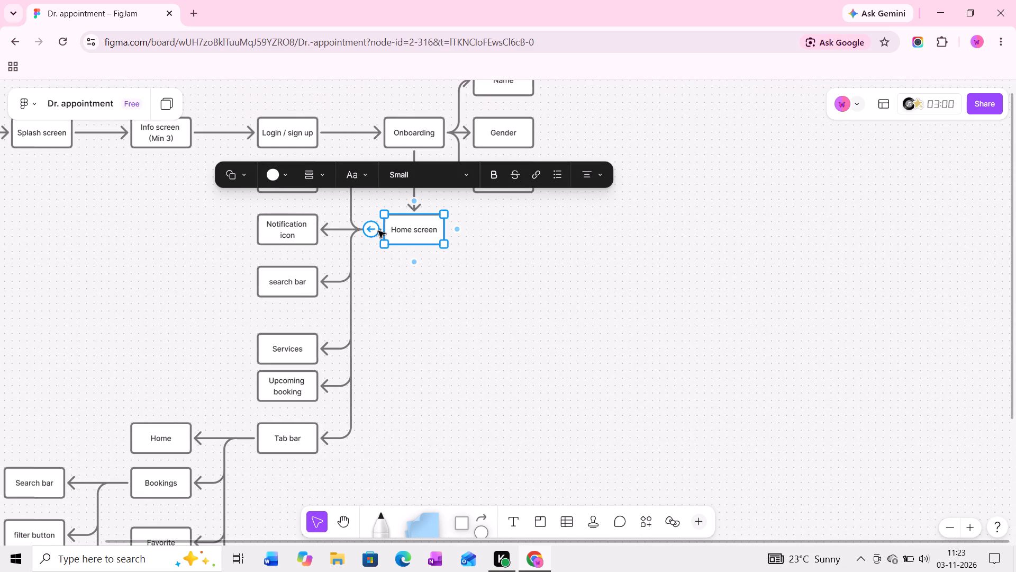
drag(371, 230, 359, 460)
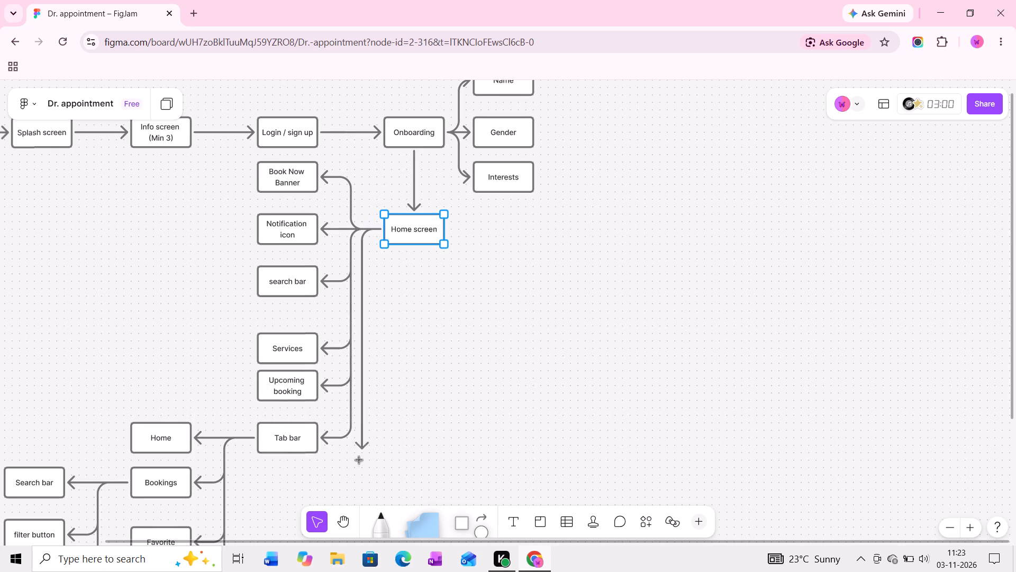
drag(359, 460, 359, 466)
middle_drag(367, 444, 374, 394)
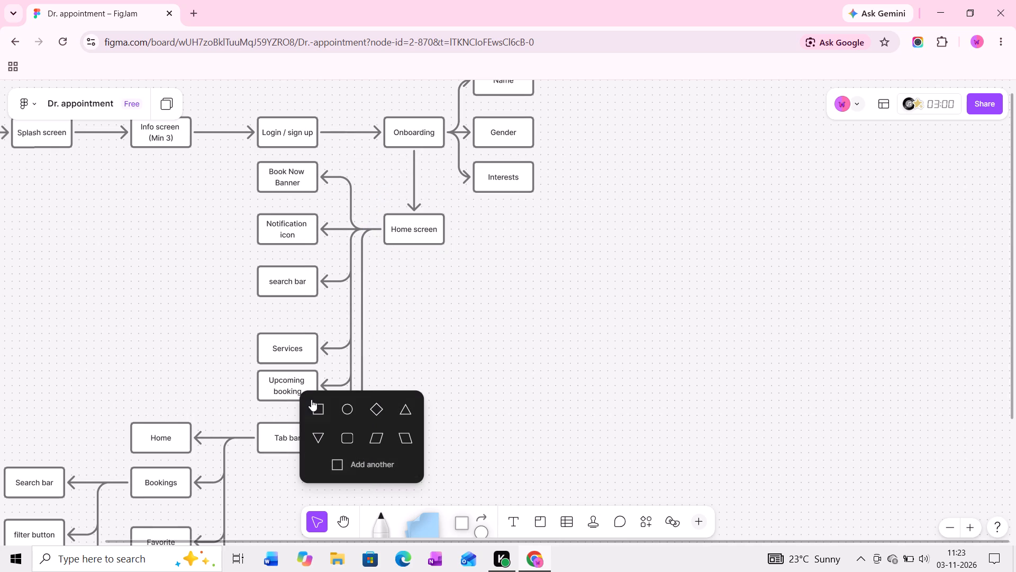
click(312, 400)
ctrl+scroll(365, 473, up, 9)
middle_drag(360, 466, 361, 313)
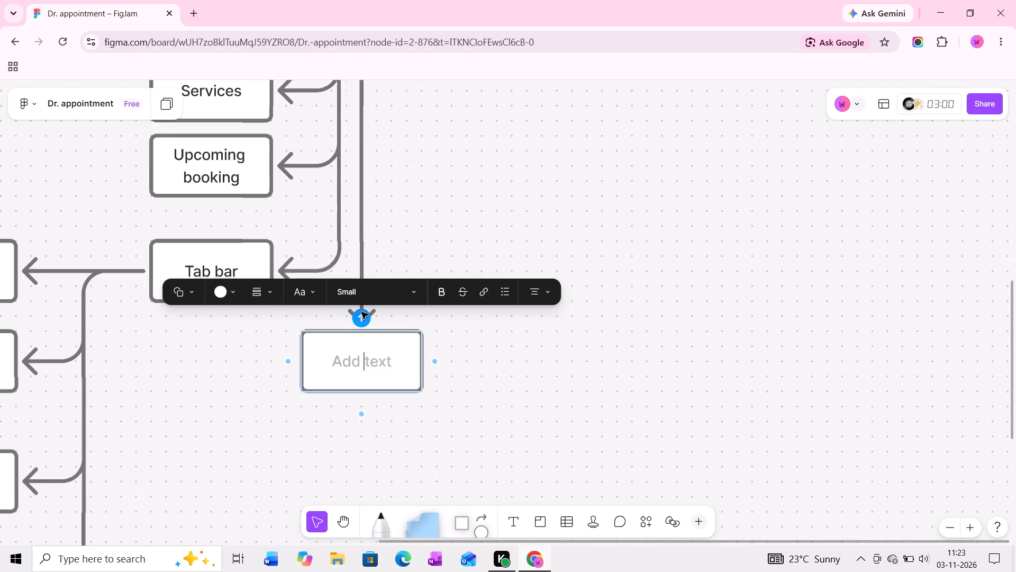
text(filter)
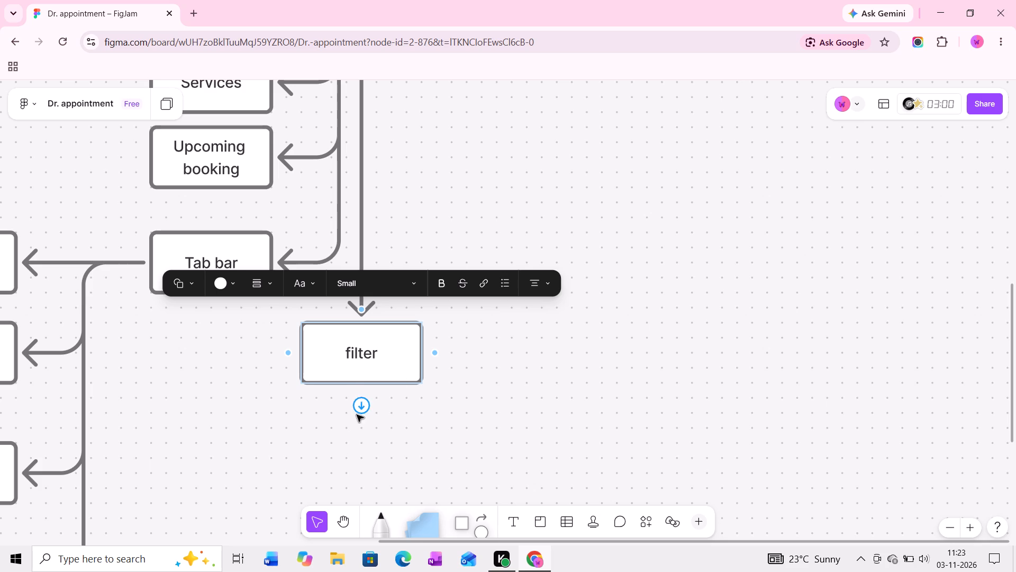
click(392, 415)
Branch a box to the right from filter and label it "Price vice".
ctrl+scroll(392, 415, down, 2)
middle_drag(431, 404, 308, 436)
ctrl+scroll(308, 436, down, 5)
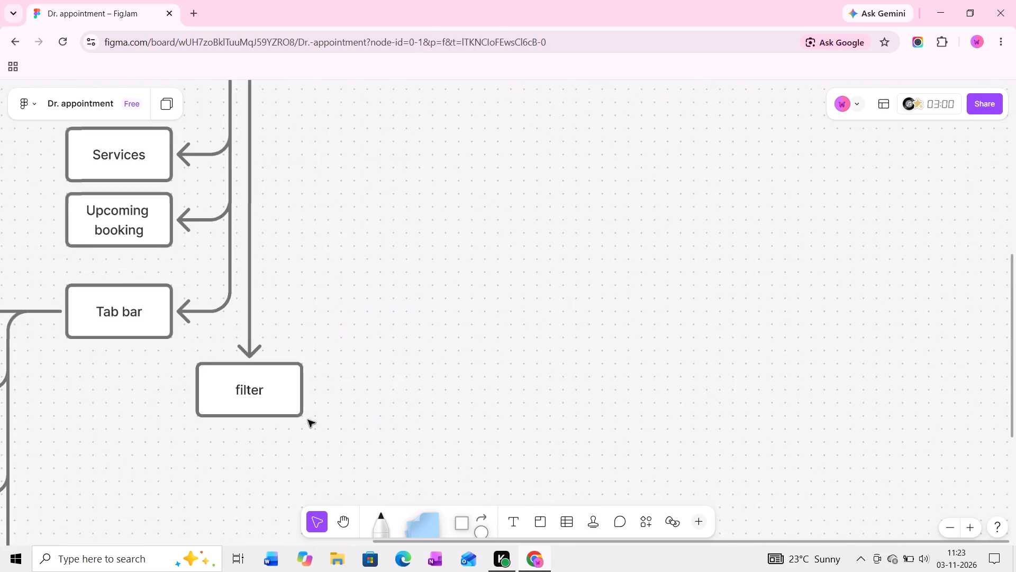
middle_drag(317, 367, 299, 310)
ctrl+scroll(252, 341, up, 6)
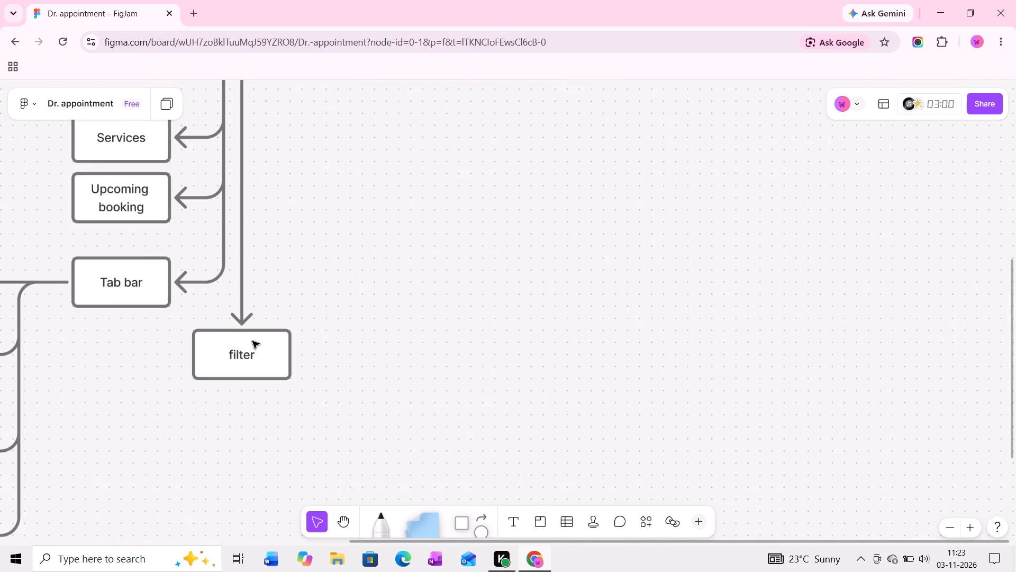
click(301, 354)
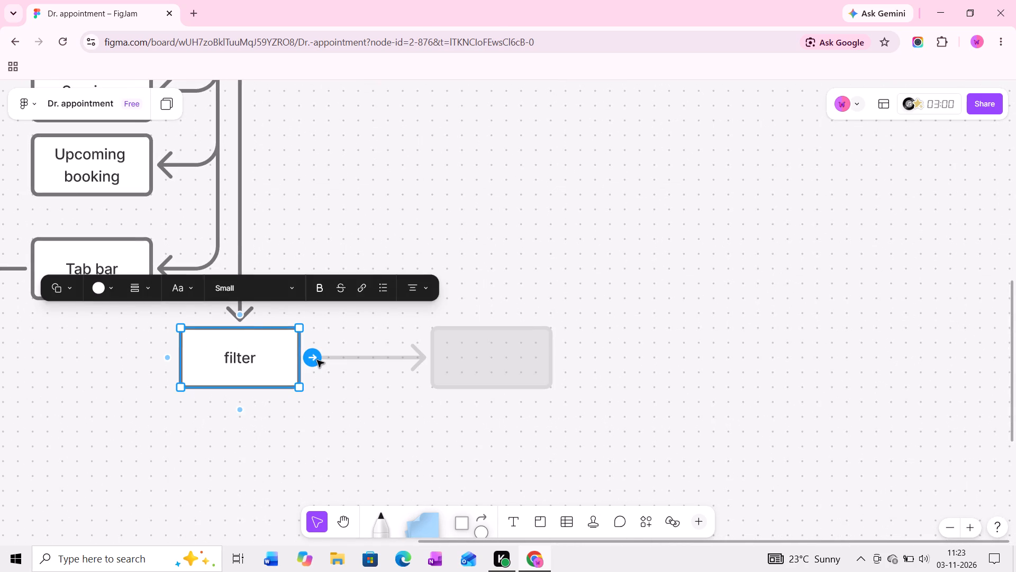
click(317, 360)
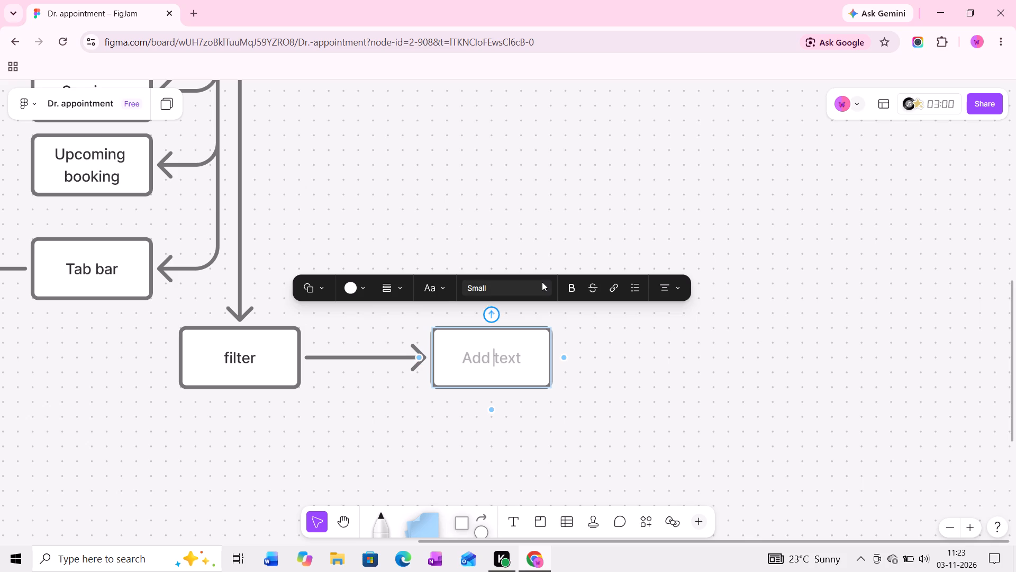
text(Price vi)
key(c)
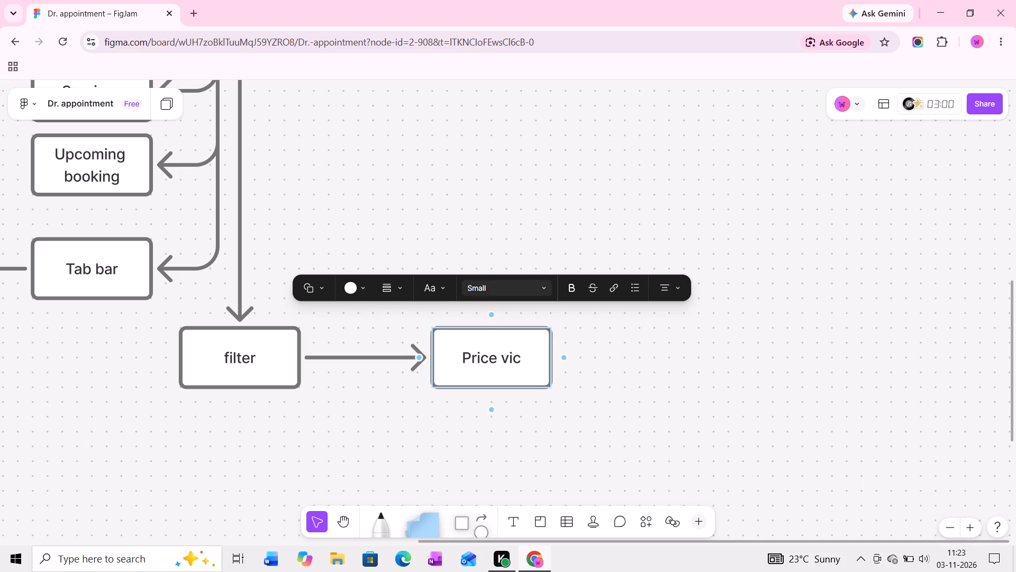
key(BackSpace)
text(se)
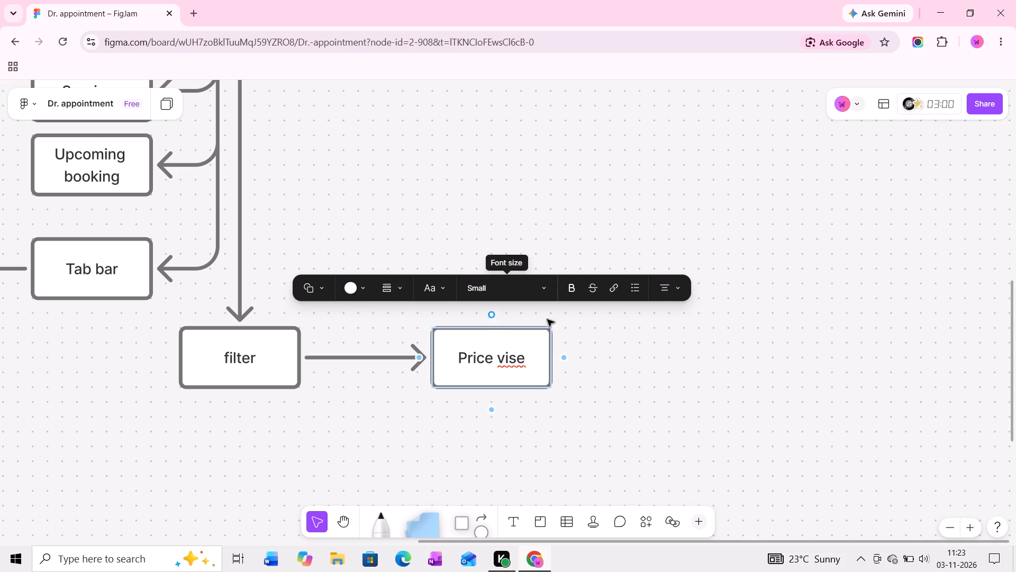
key(BackSpace)
key(BackSpace)
text(ce)
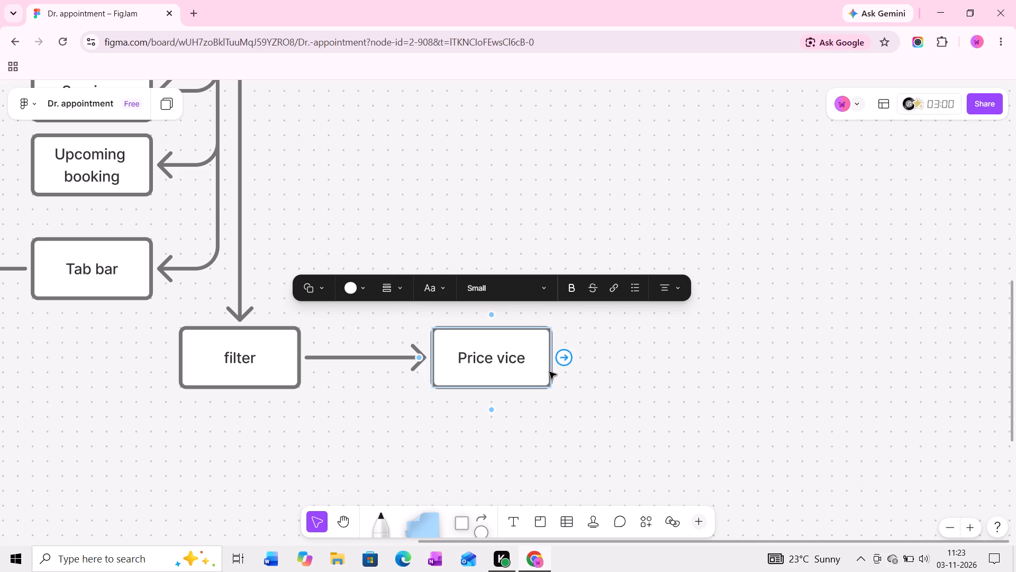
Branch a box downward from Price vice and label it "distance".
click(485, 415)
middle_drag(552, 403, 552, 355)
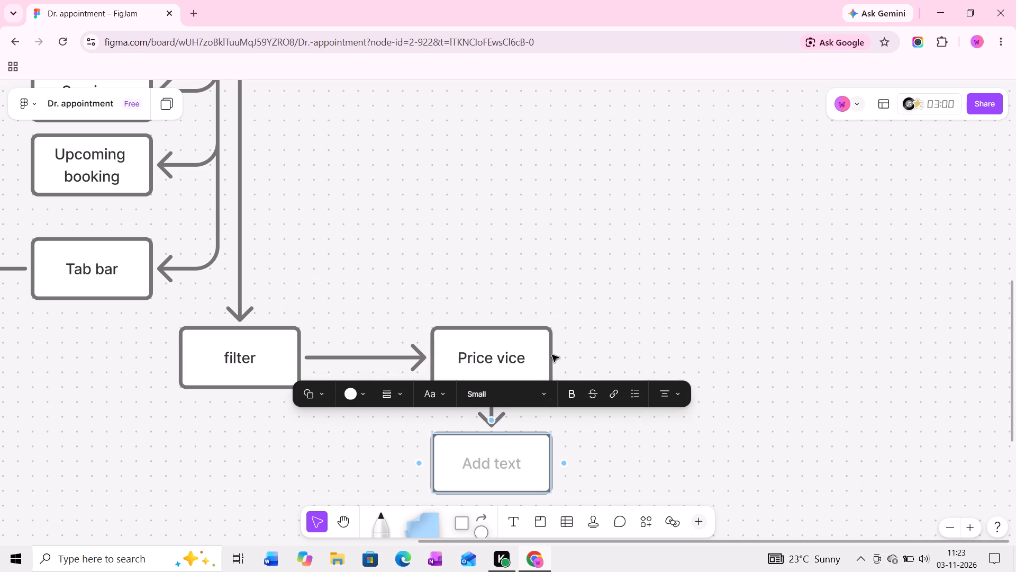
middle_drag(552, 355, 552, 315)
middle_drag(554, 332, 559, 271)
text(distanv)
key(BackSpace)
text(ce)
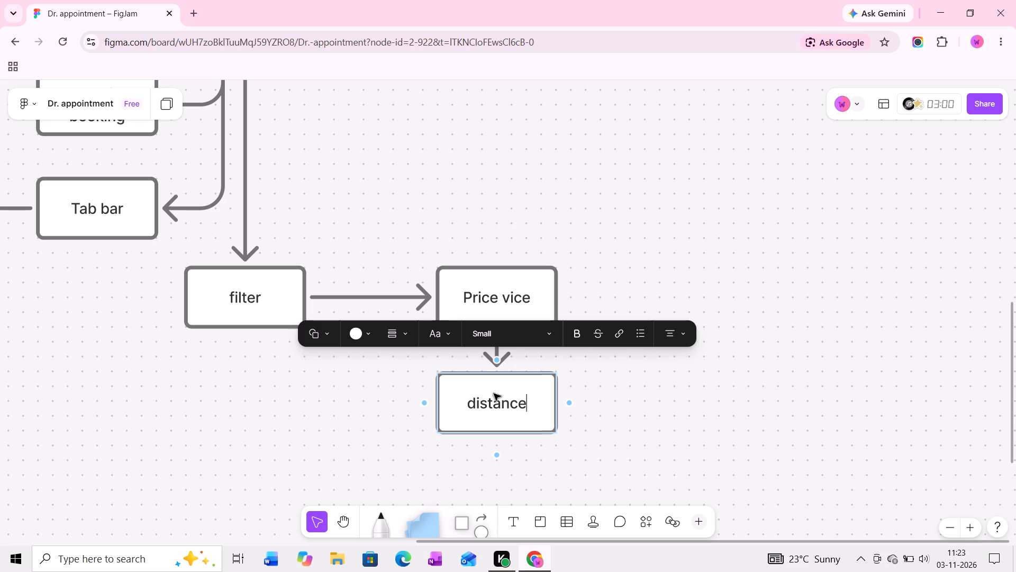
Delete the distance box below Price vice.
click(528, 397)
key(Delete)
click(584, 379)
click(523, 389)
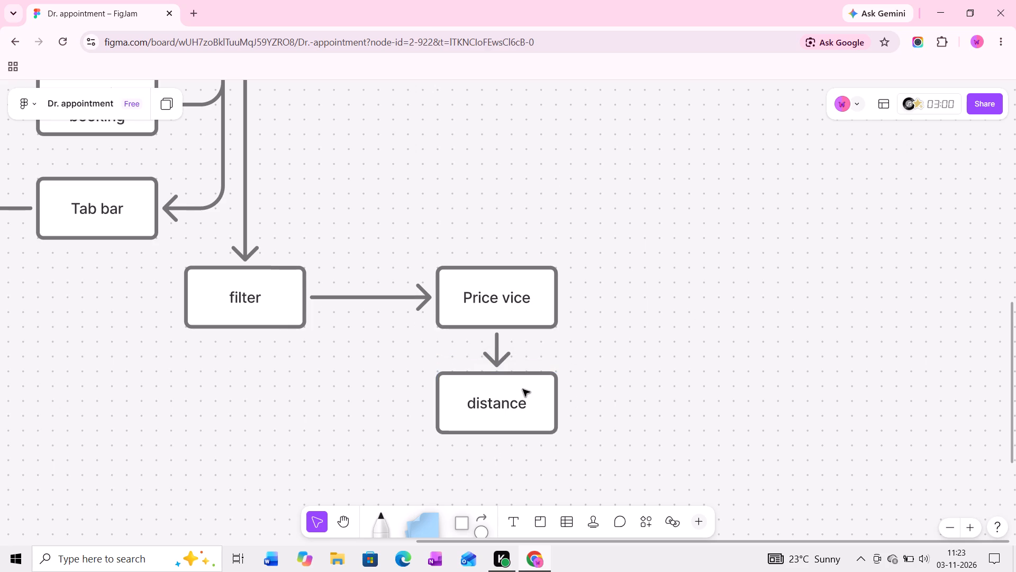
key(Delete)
Branch a second box to the right from filter, above Price vice, and label it "Services".
click(295, 288)
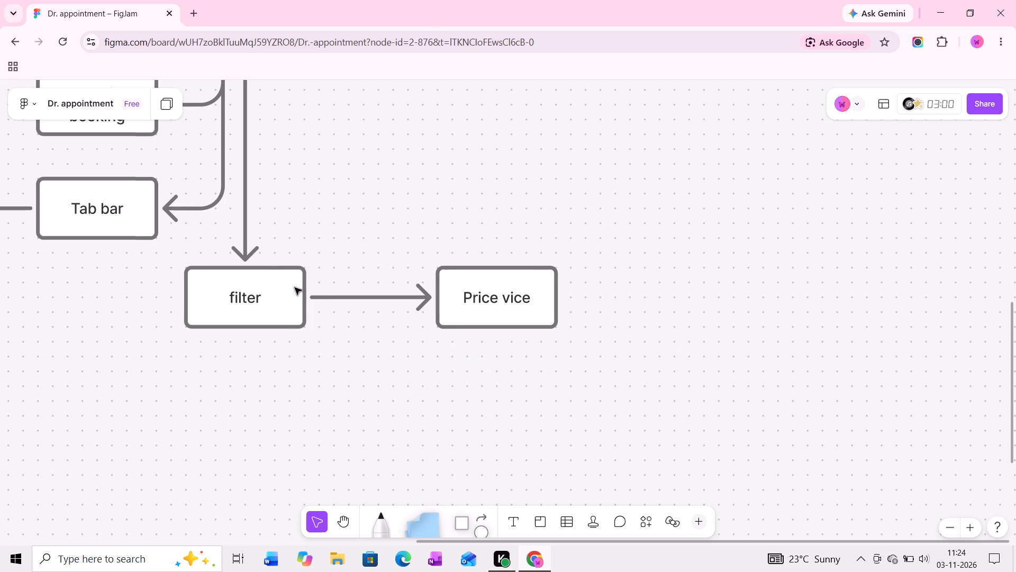
click(313, 295)
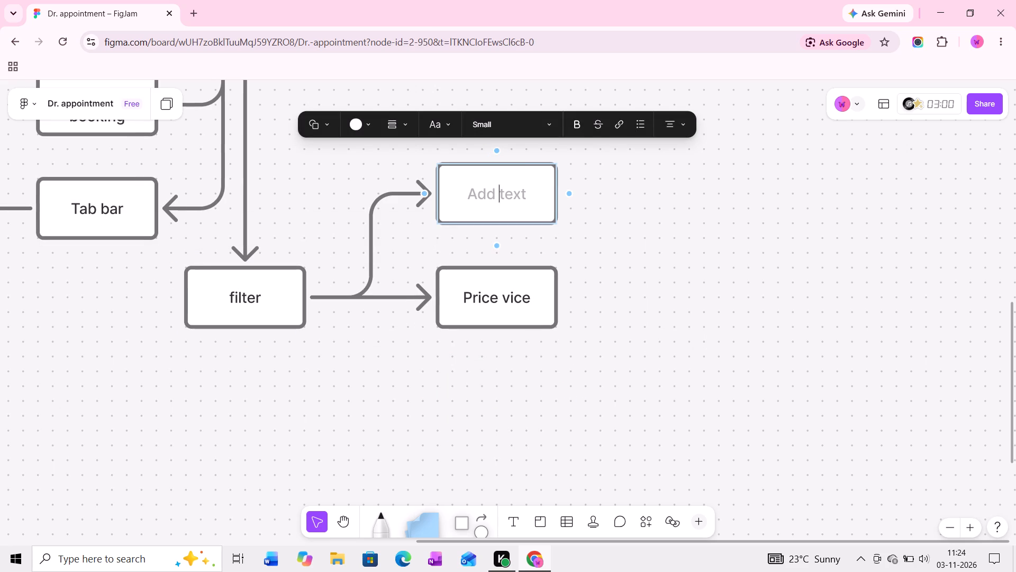
text(Services)
Branch a third box to the right from filter, below Price vice, and label it "Available date".
click(260, 303)
click(315, 302)
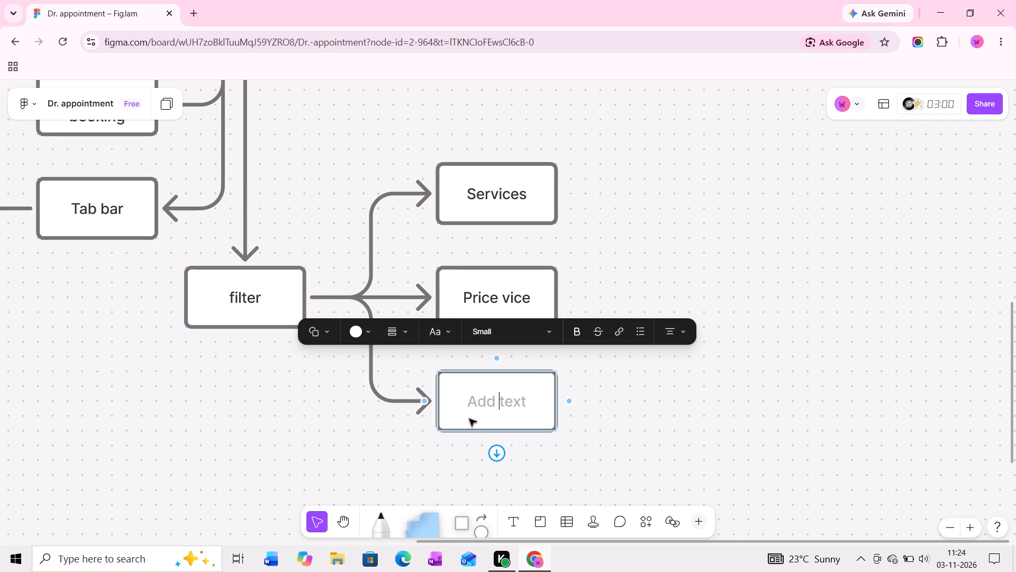
text(Av)
text(ailanle date)
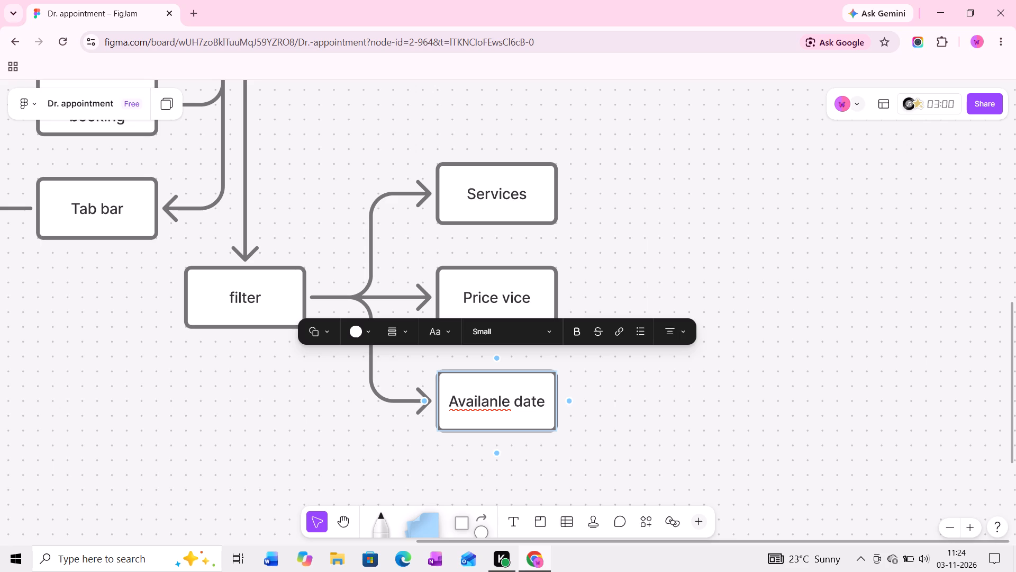
key(Left)
key(Left)
key(Left)
key(Left)
key(Left)
key(Left)
key(Left)
key(BackSpace)
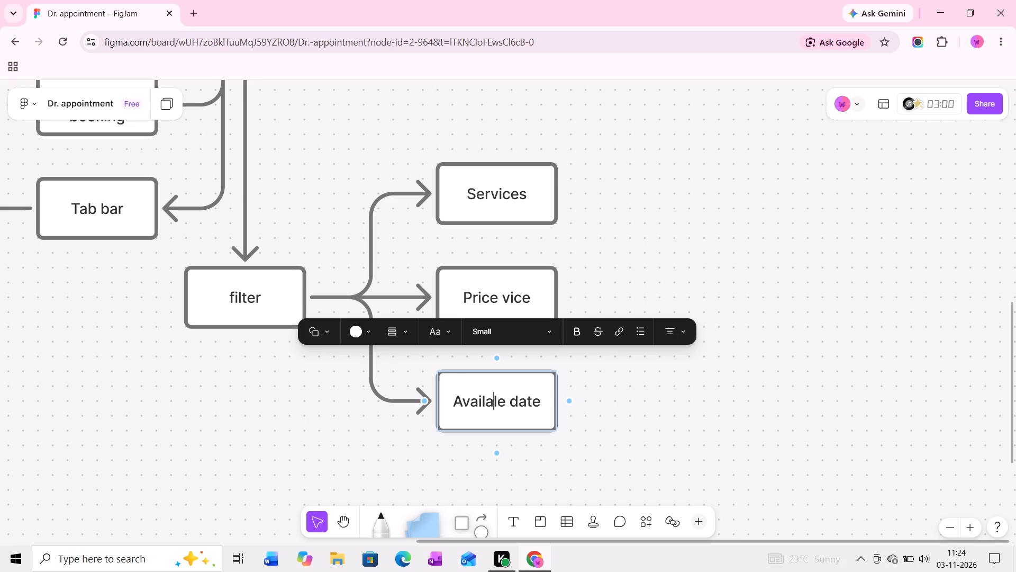
key(b)
Branch a box to the right from filter, below Available date, and label it "Preferred time".
click(258, 286)
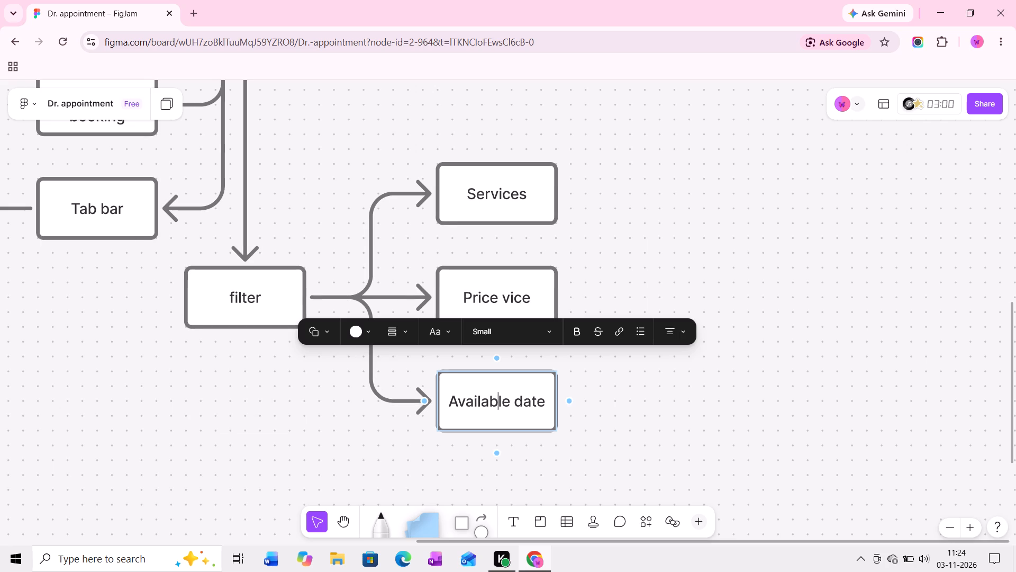
click(312, 301)
middle_drag(530, 458, 531, 414)
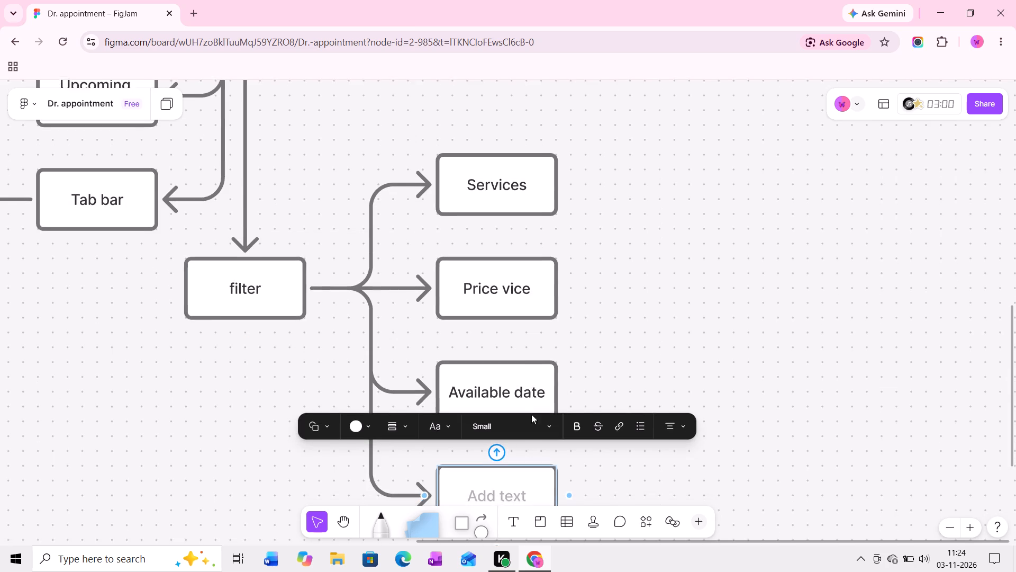
middle_drag(531, 414, 539, 307)
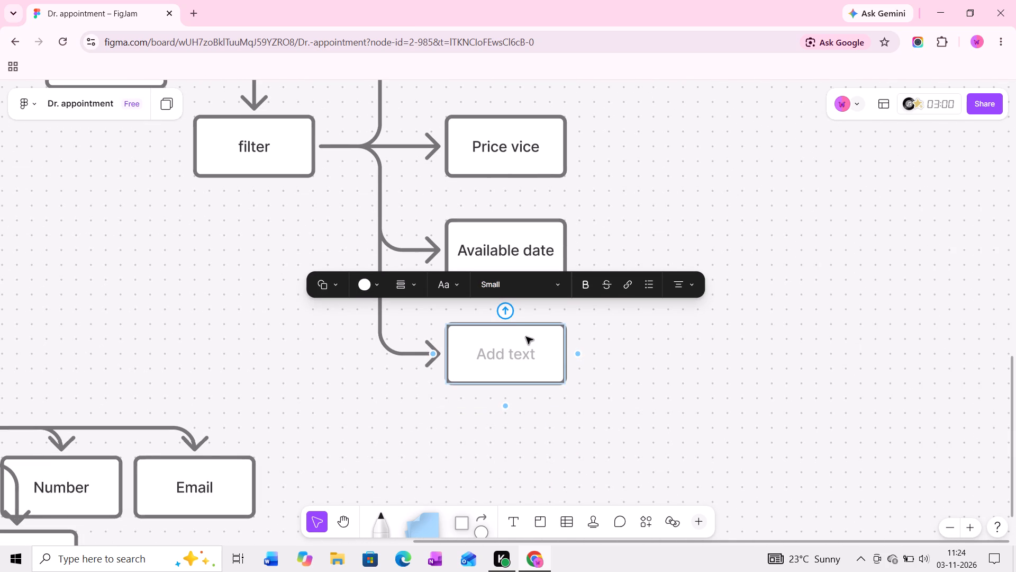
text(Preferred)
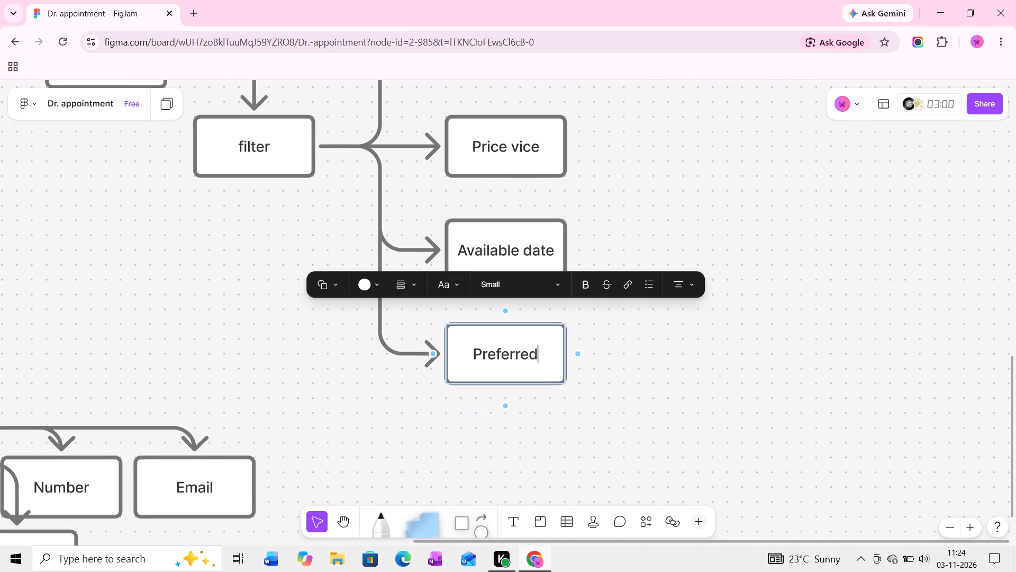
key(space)
text(time)
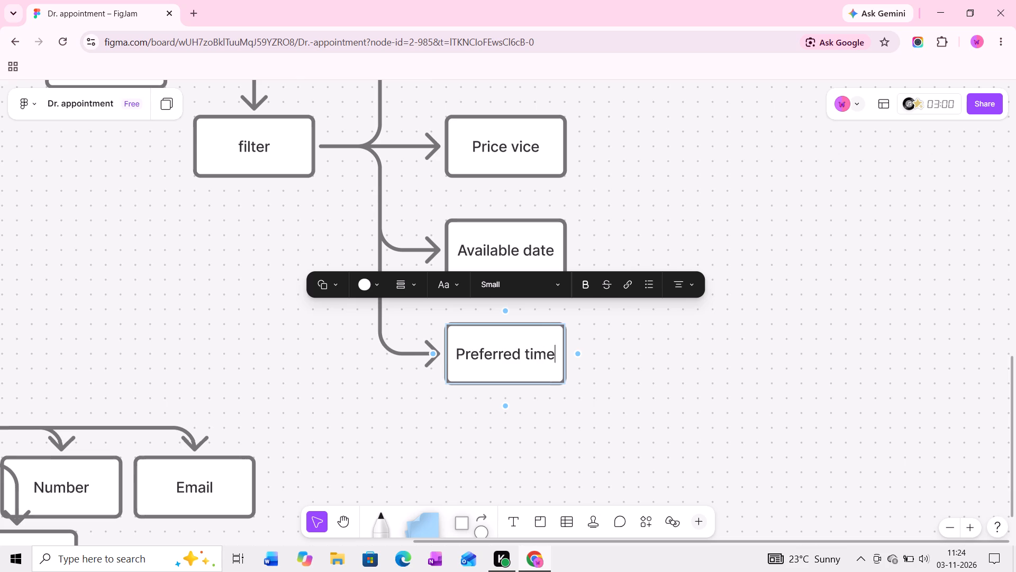
Branch another box to the right from filter, below Preferred time, and label it "Distance range".
click(294, 159)
click(318, 147)
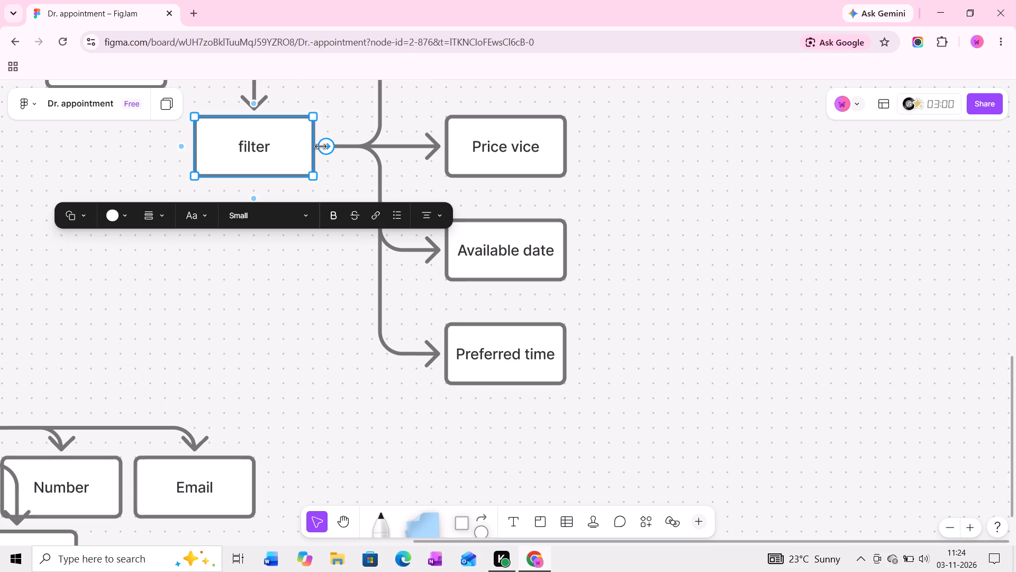
click(321, 147)
middle_drag(485, 459, 484, 447)
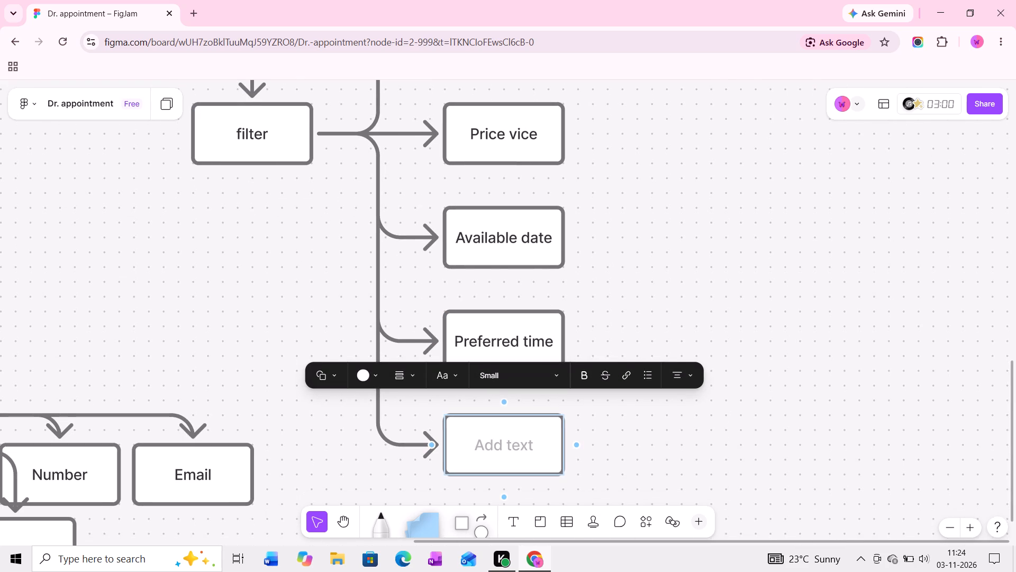
text(Distance)
key(space)
text(reange)
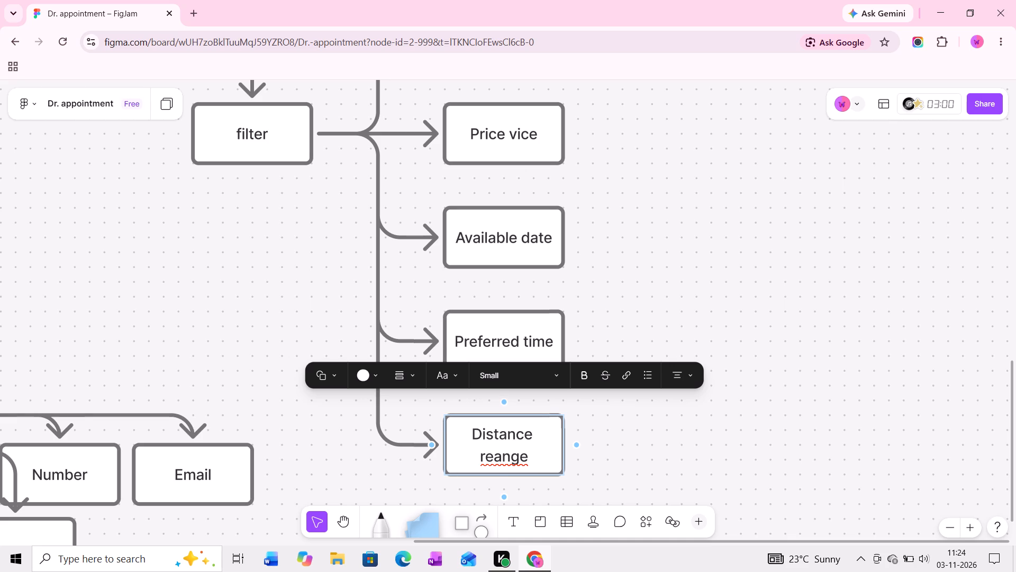
click(497, 458)
key(BackSpace)
Branch another box from filter, label it "Ratings", and place it directly below Distance range, aligned with that column.
click(264, 154)
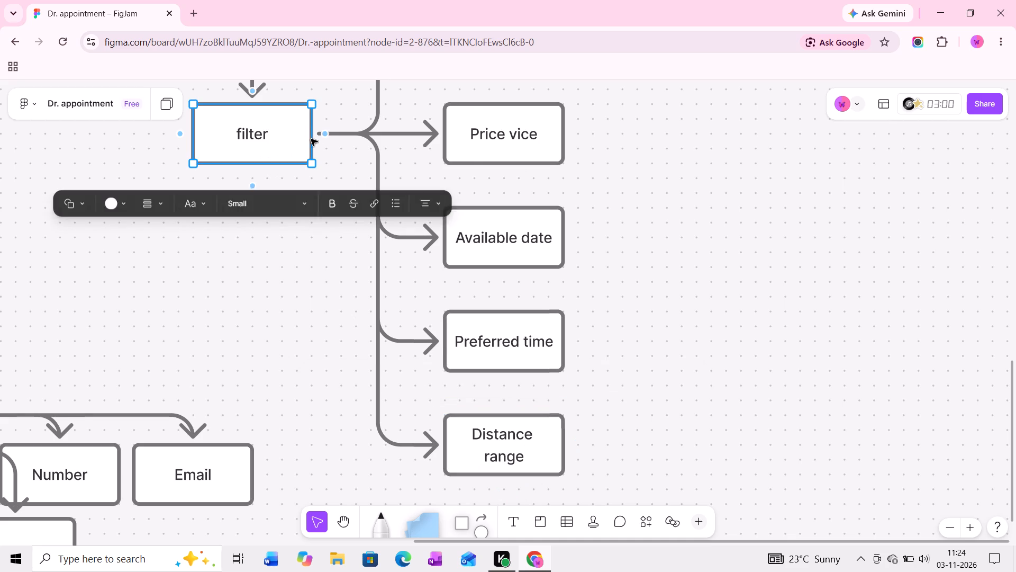
click(324, 133)
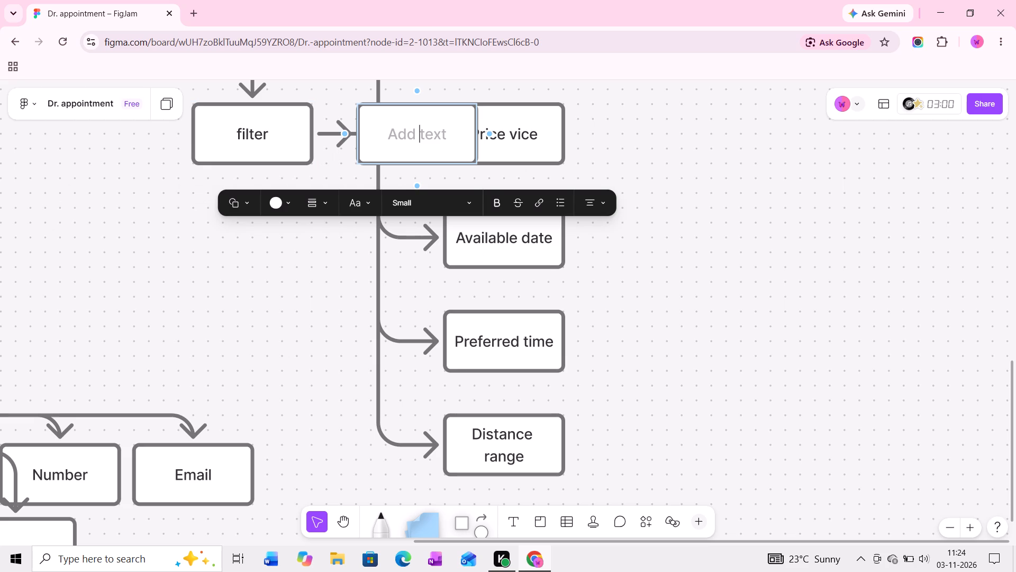
text(Rat)
key(i)
key(b)
key(BackSpace)
text(ng)
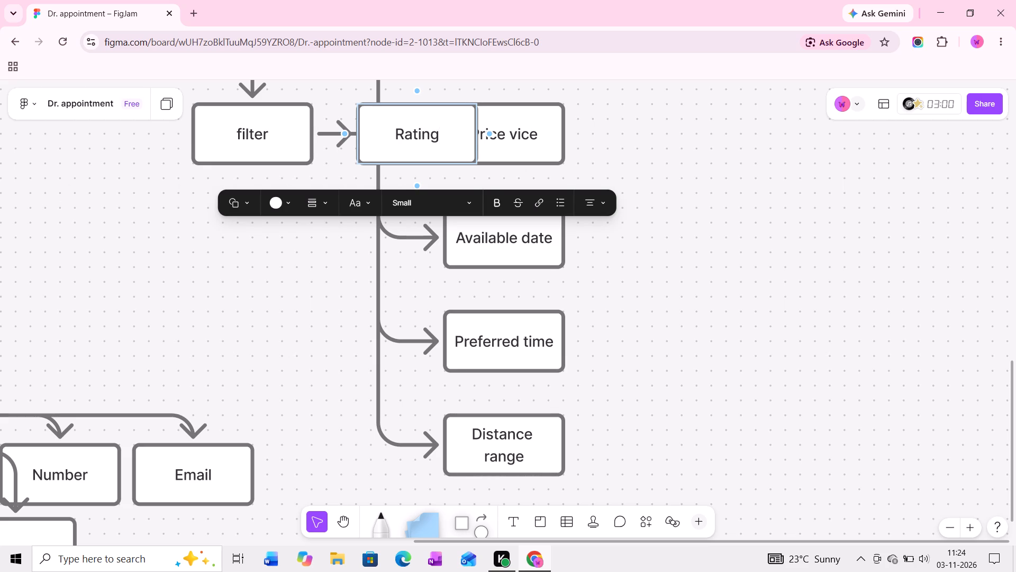
key(e)
key(BackSpace)
key(s)
click(351, 158)
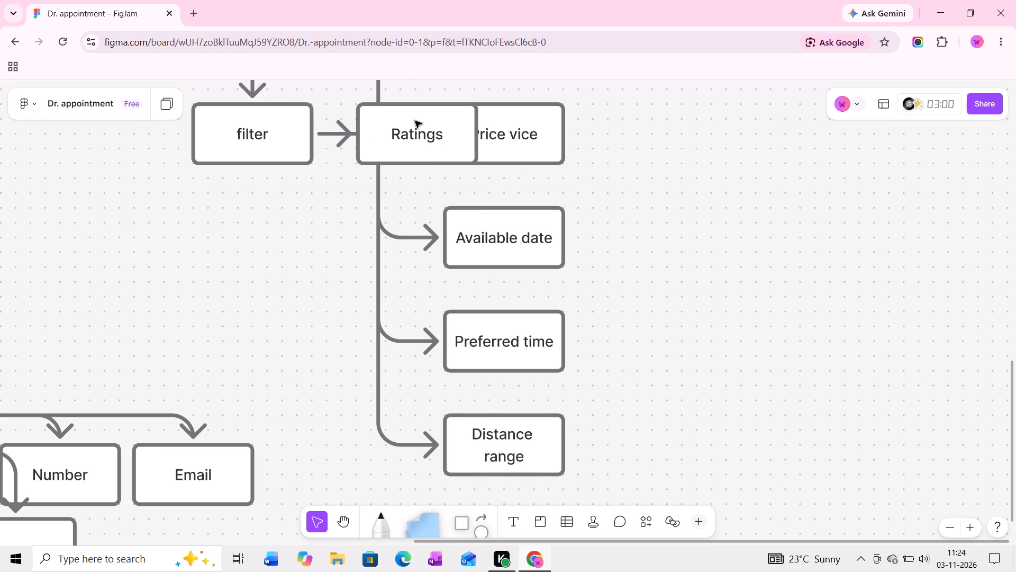
drag(415, 121, 505, 520)
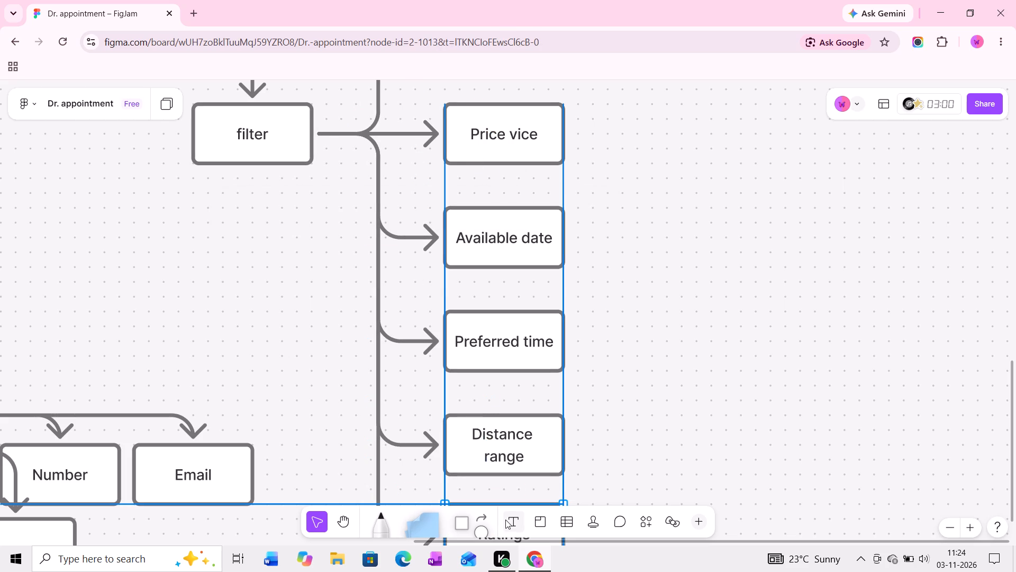
drag(505, 520, 505, 519)
Branch another box from filter, label it "Perks & amenities", and place it directly below Ratings in the same column.
middle_drag(488, 359, 489, 256)
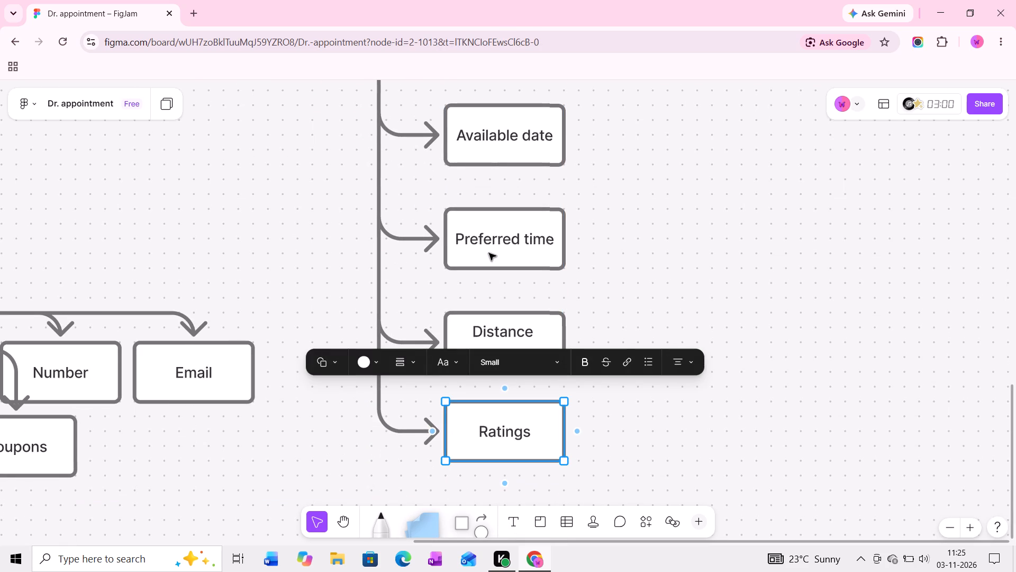
scroll(418, 213, down, 4)
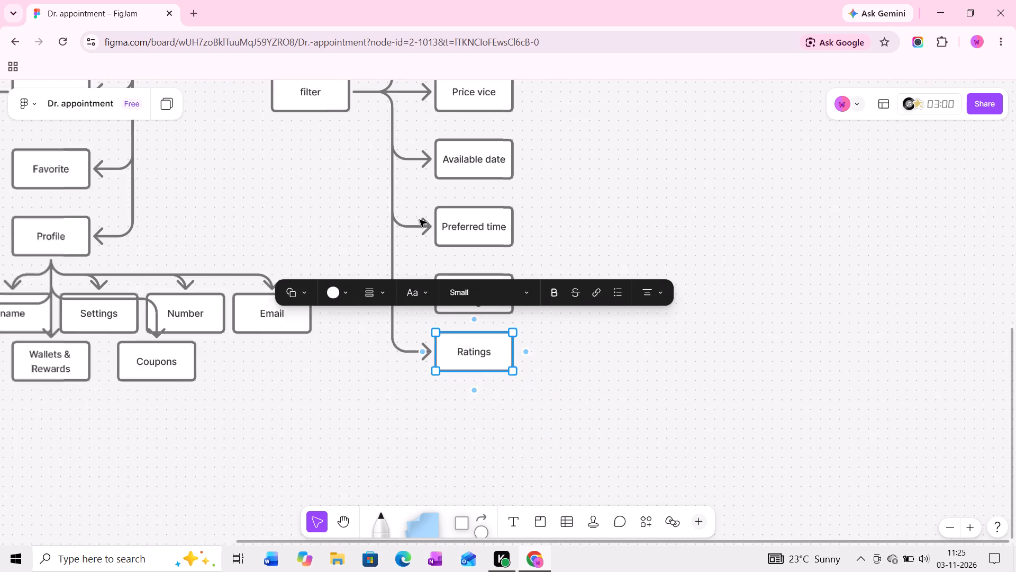
middle_drag(431, 221, 437, 363)
click(341, 227)
click(370, 235)
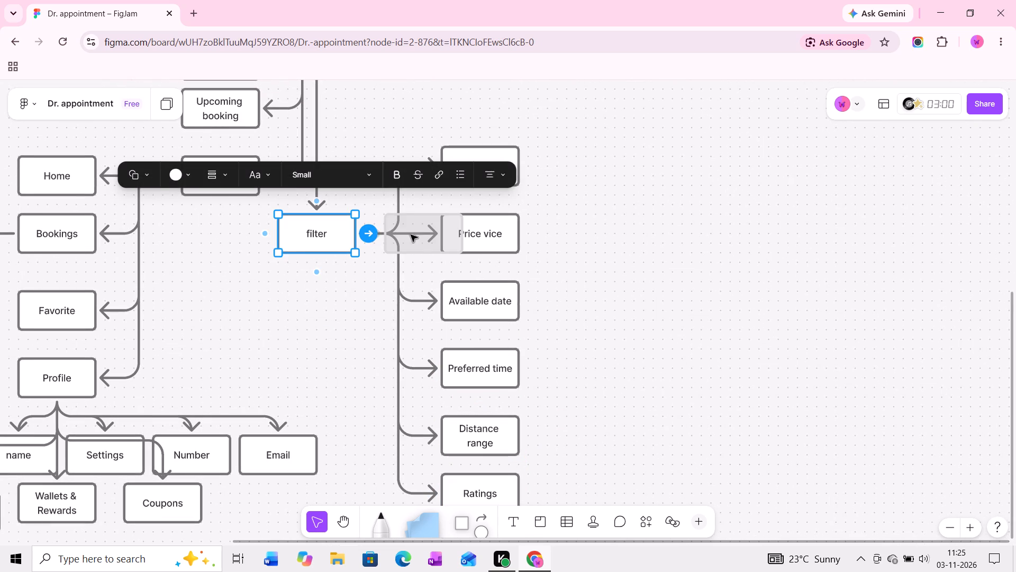
text(Perks)
key(space)
text(& a)
text(meinities)
click(421, 243)
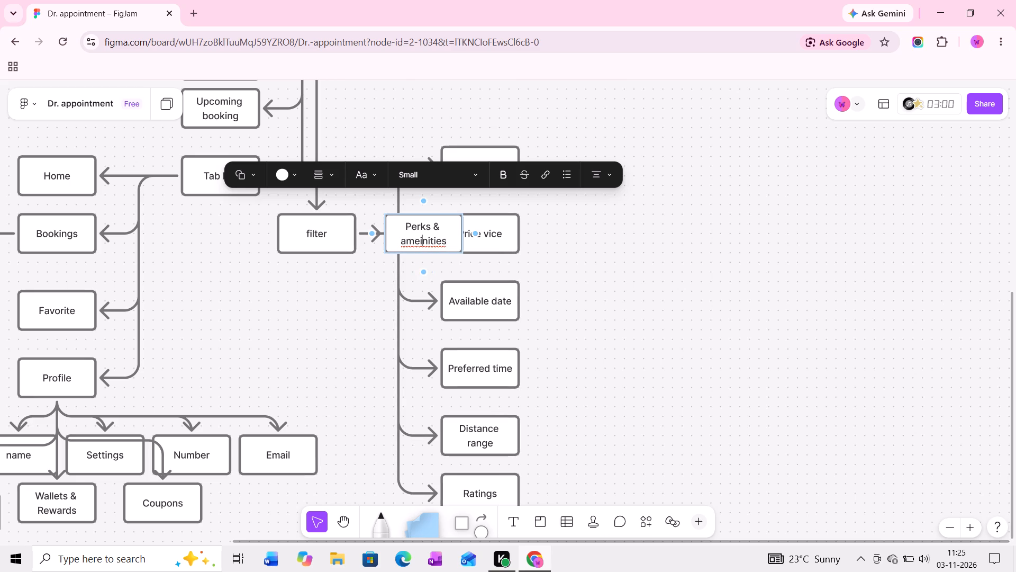
key(BackSpace)
click(371, 269)
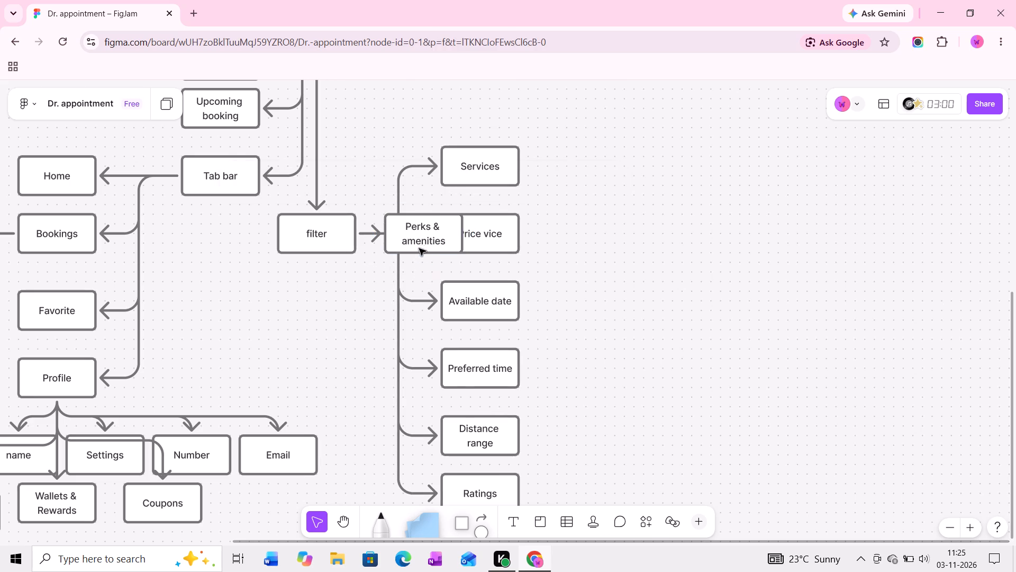
drag(428, 239, 451, 159)
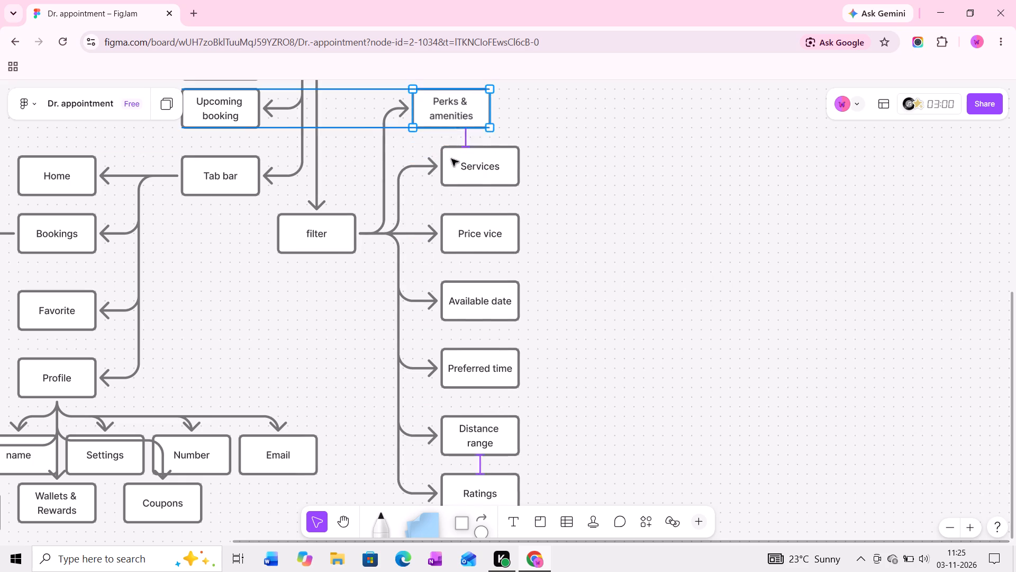
drag(451, 159, 478, 322)
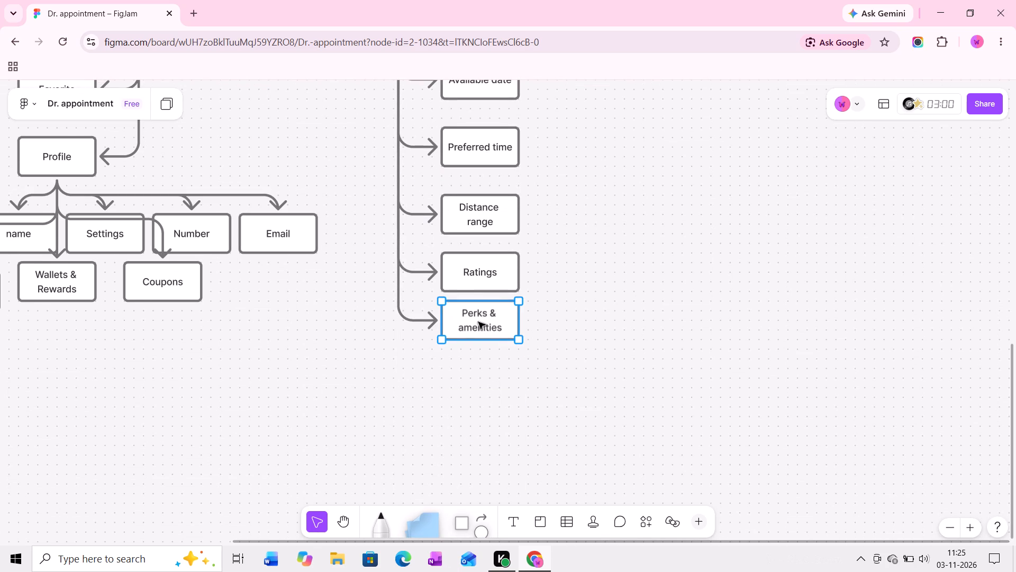
drag(478, 322, 477, 322)
Relabel the Book Now Banner box branching from Home screen as "Search bar".
scroll(572, 315, down, 5)
middle_drag(559, 347, 517, 462)
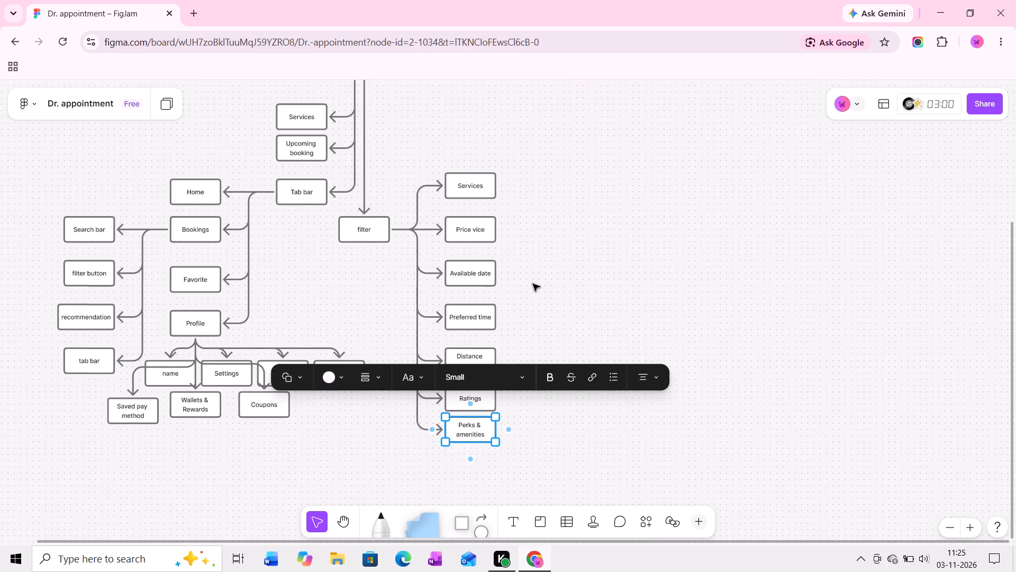
click(533, 284)
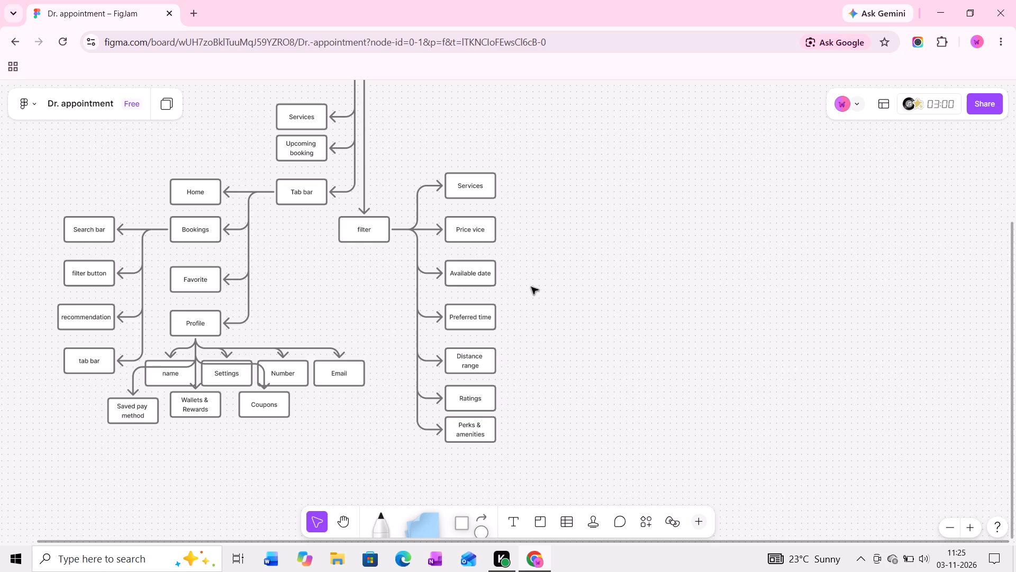
middle_drag(429, 148, 498, 303)
middle_drag(409, 220, 430, 246)
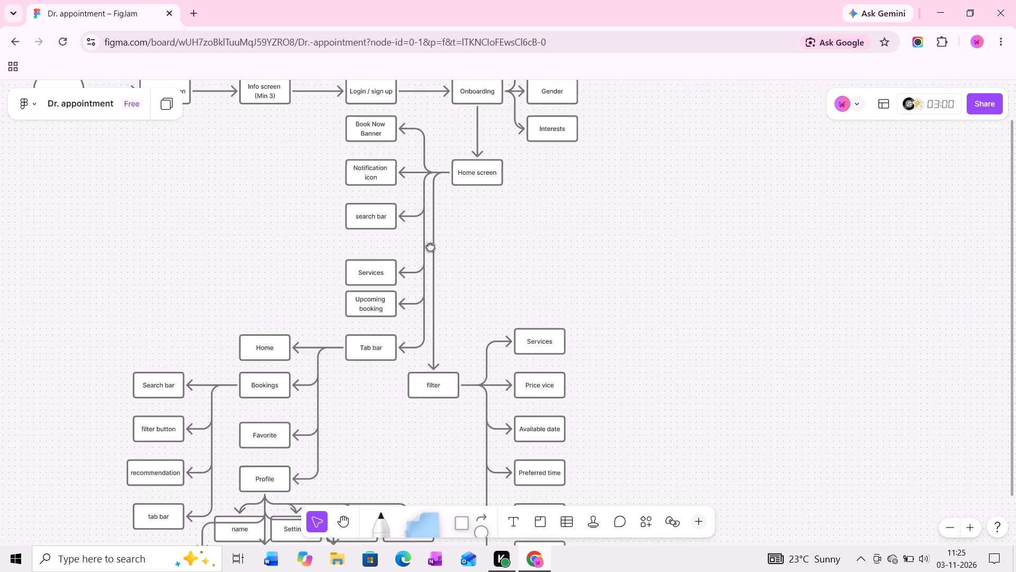
middle_drag(430, 246, 451, 272)
ctrl+scroll(414, 121, up, 6)
middle_drag(398, 194, 493, 143)
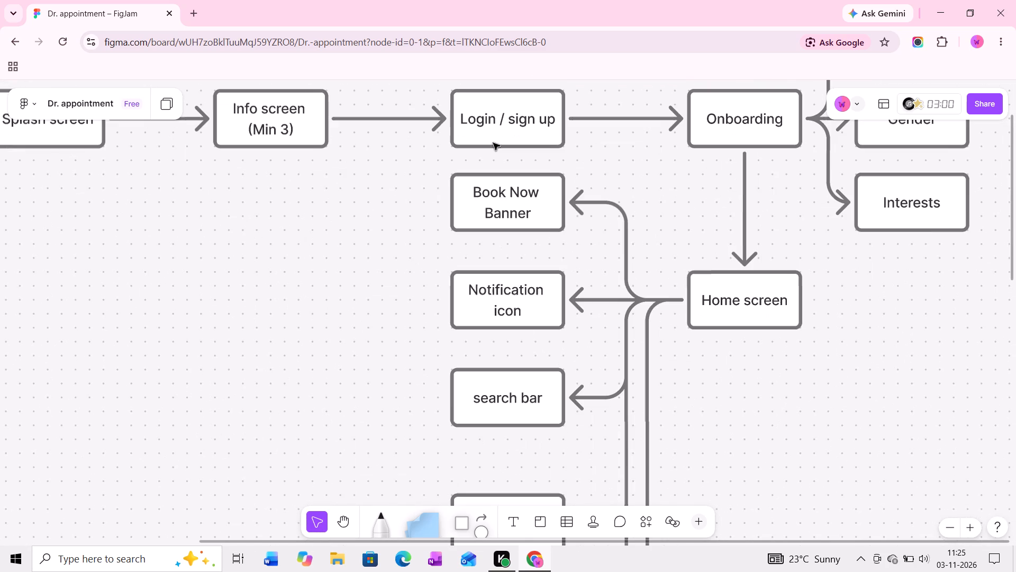
ctrl+scroll(497, 211, down, 2)
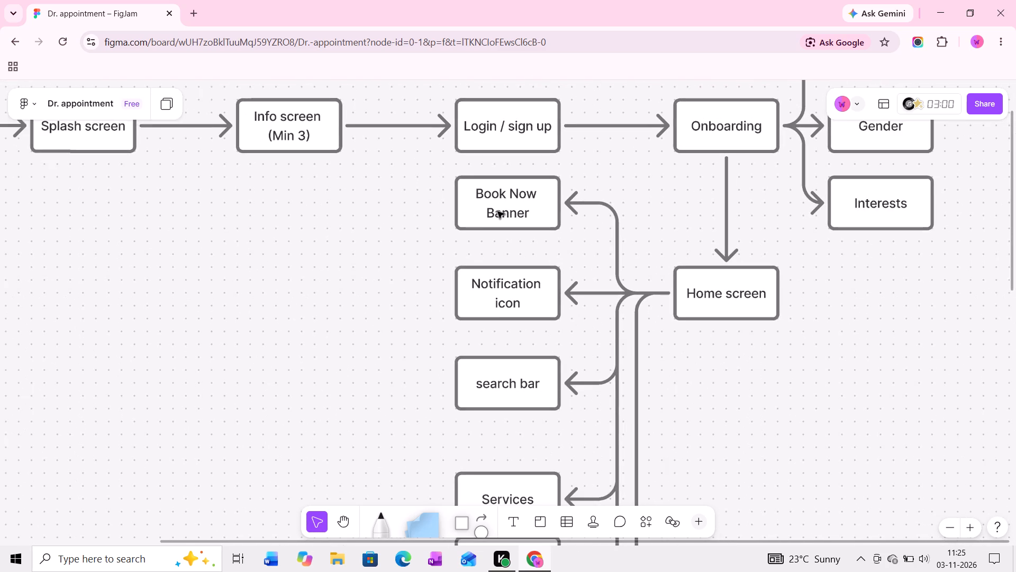
middle_drag(498, 210, 499, 192)
ctrl+double_click(509, 194)
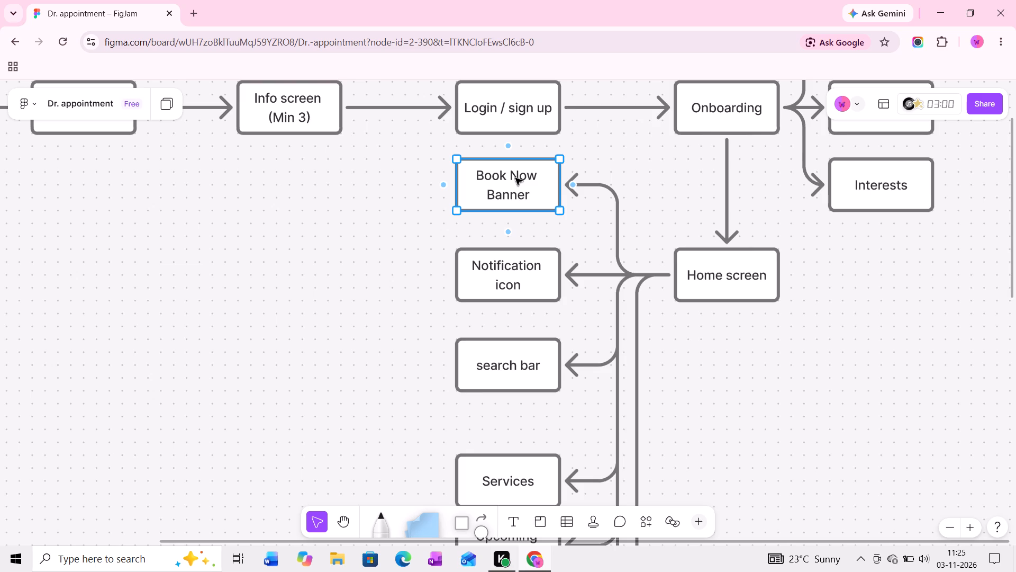
ctrl+double_click(513, 183)
double_click(512, 178)
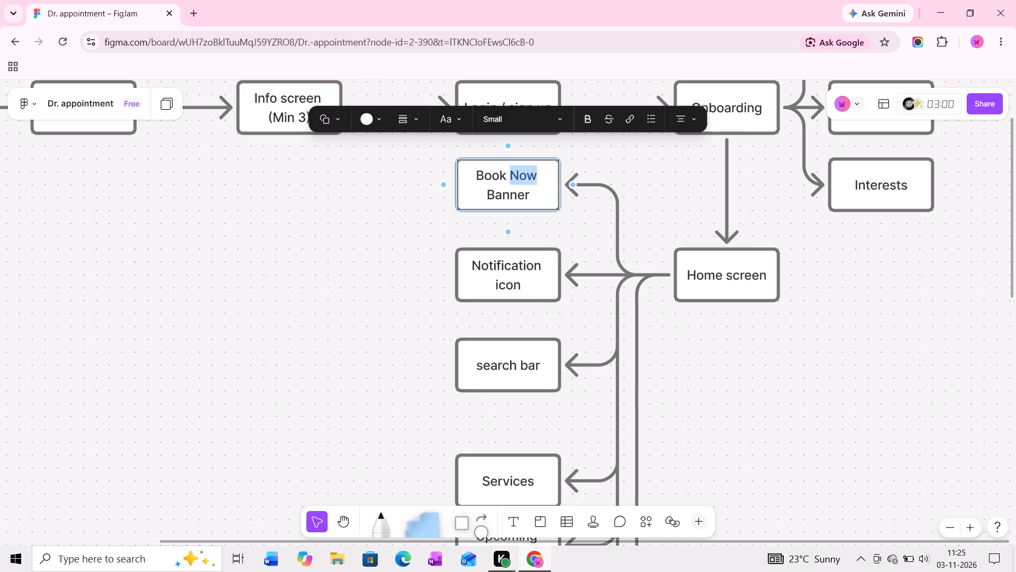
triple_click(512, 178)
text(Search abr)
key(BackSpace)
key(BackSpace)
key(BackSpace)
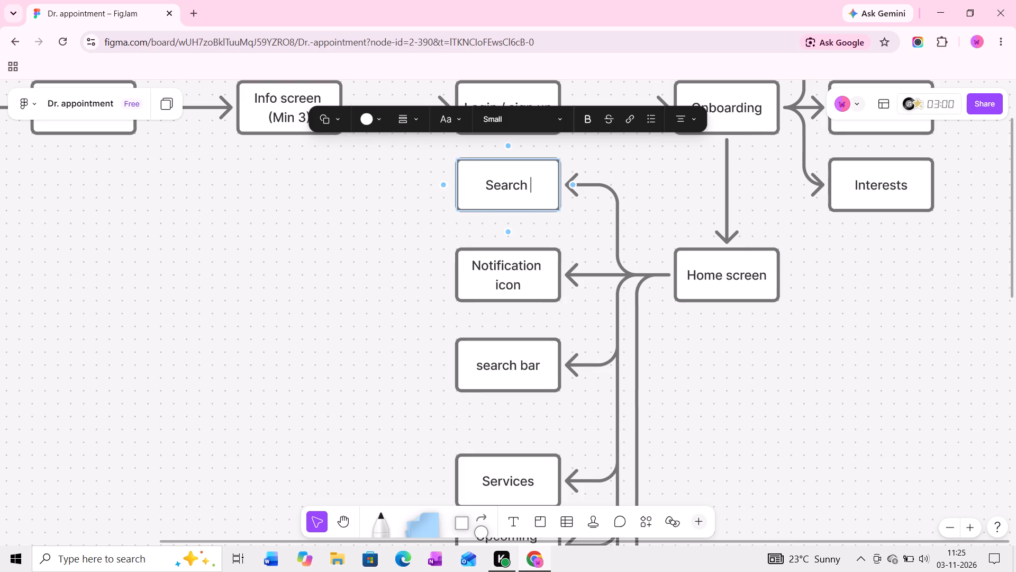
text(bat)
key(BackSpace)
key(r)
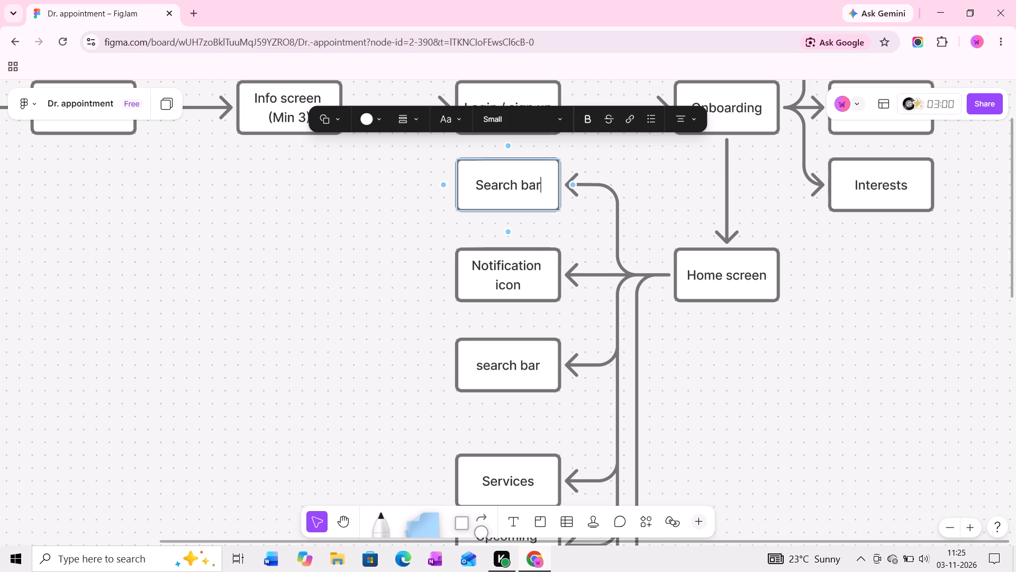
Relabel the lowercase "search bar" box between Notification icon and Services as "Book now banner".
double_click(519, 371)
triple_click(521, 370)
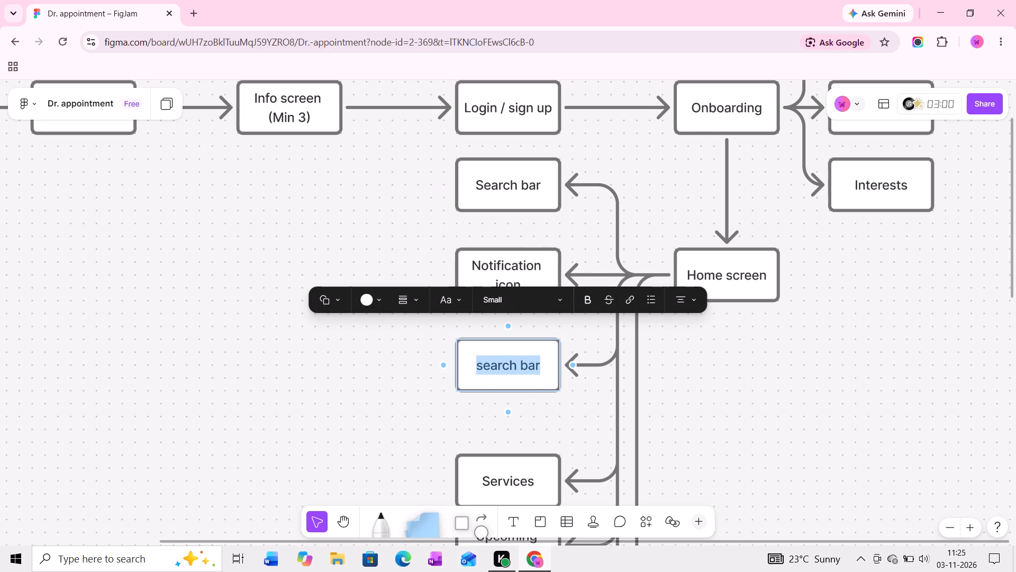
text(Booking)
key(BackSpace)
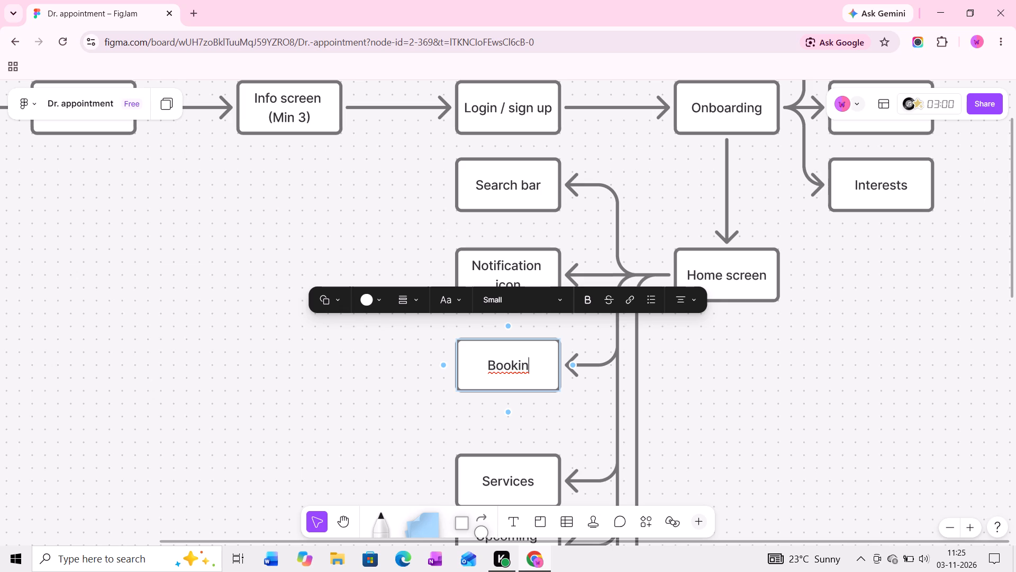
key(BackSpace)
key(BackSpace)
key(space)
text(now n)
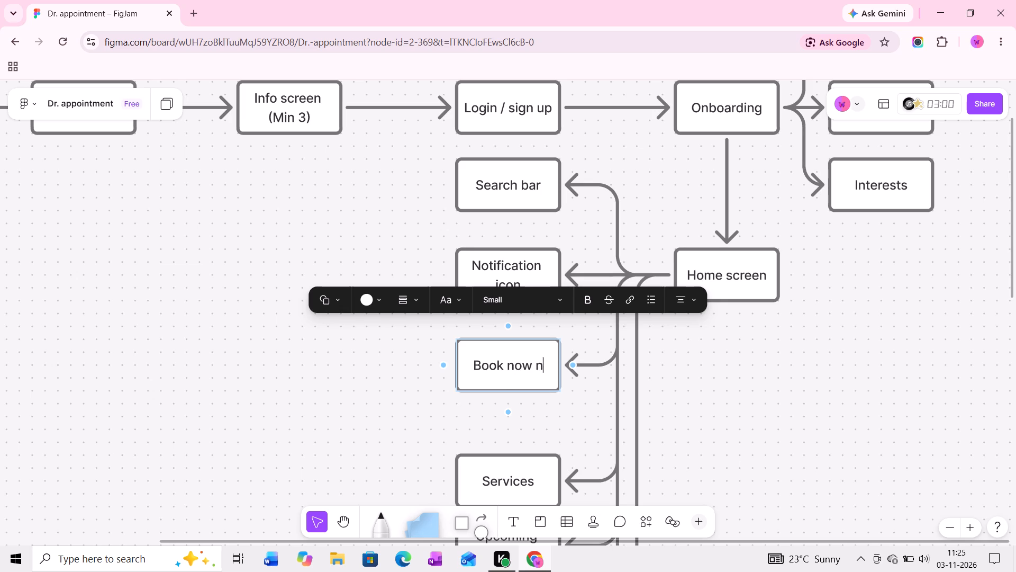
key(BackSpace)
text(ba)
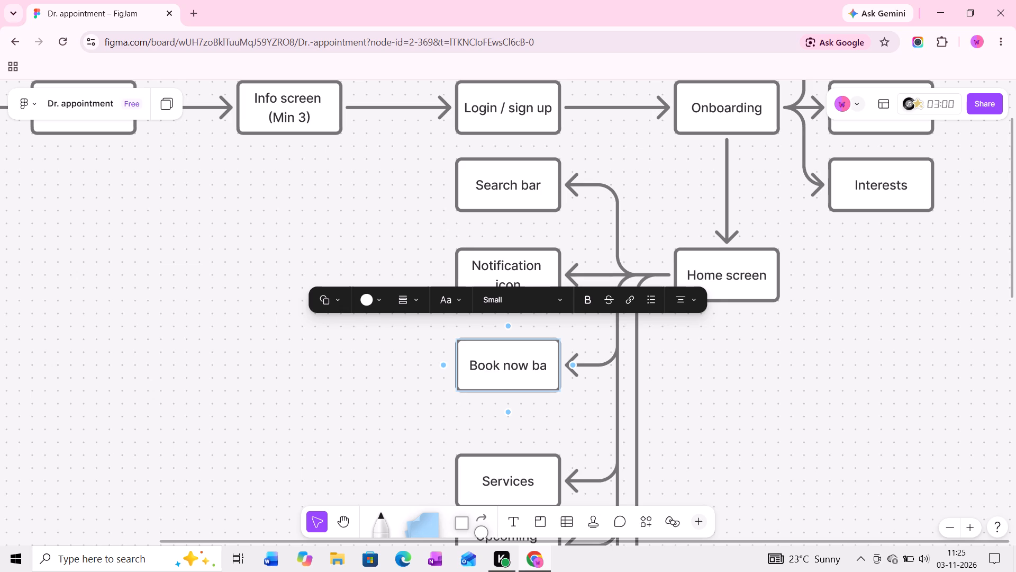
text(nner)
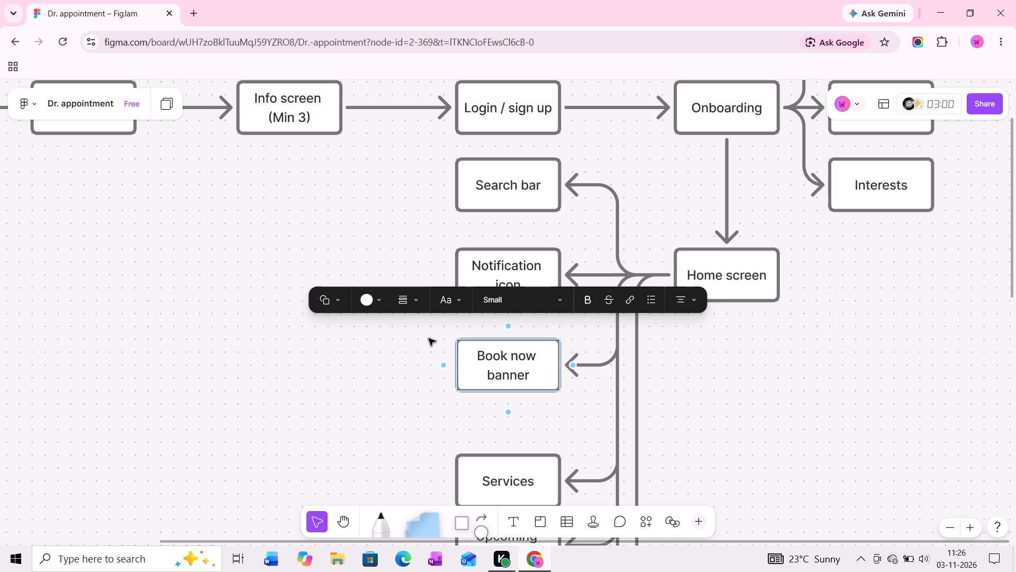
click(433, 344)
Branch a box to the left from Book now banner and label it "salon list".
click(438, 361)
click(466, 365)
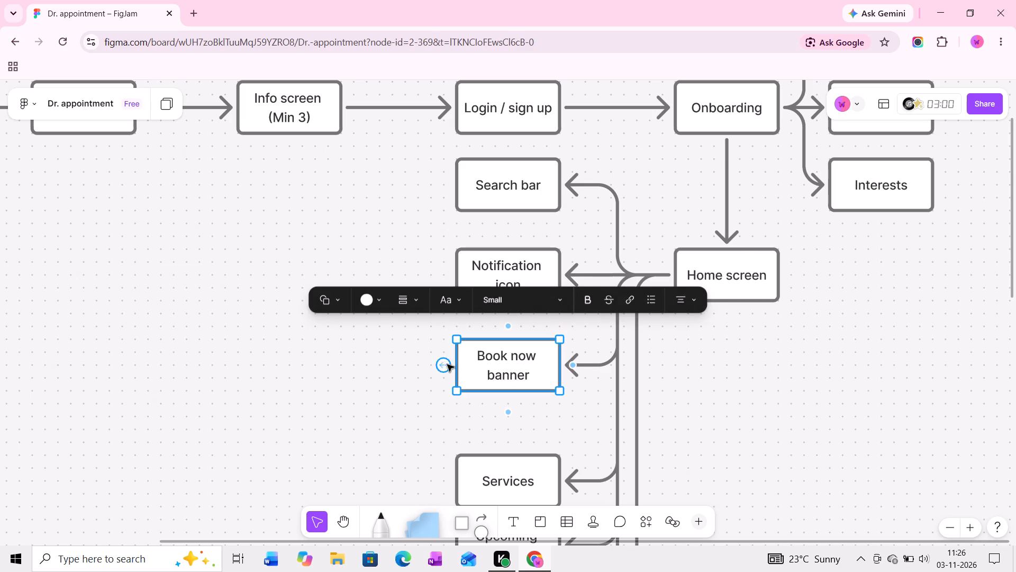
click(447, 364)
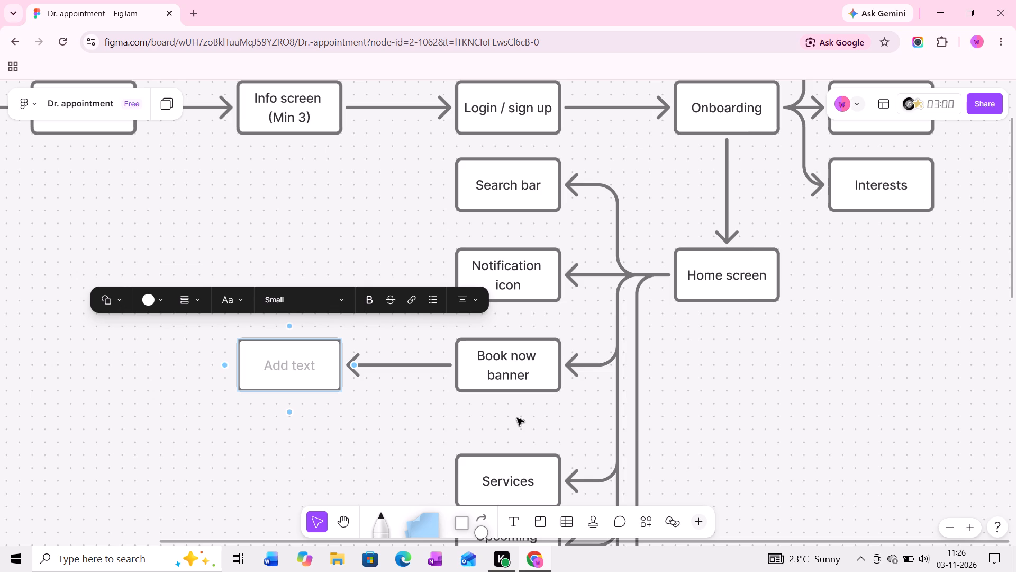
click(291, 365)
text(salon list)
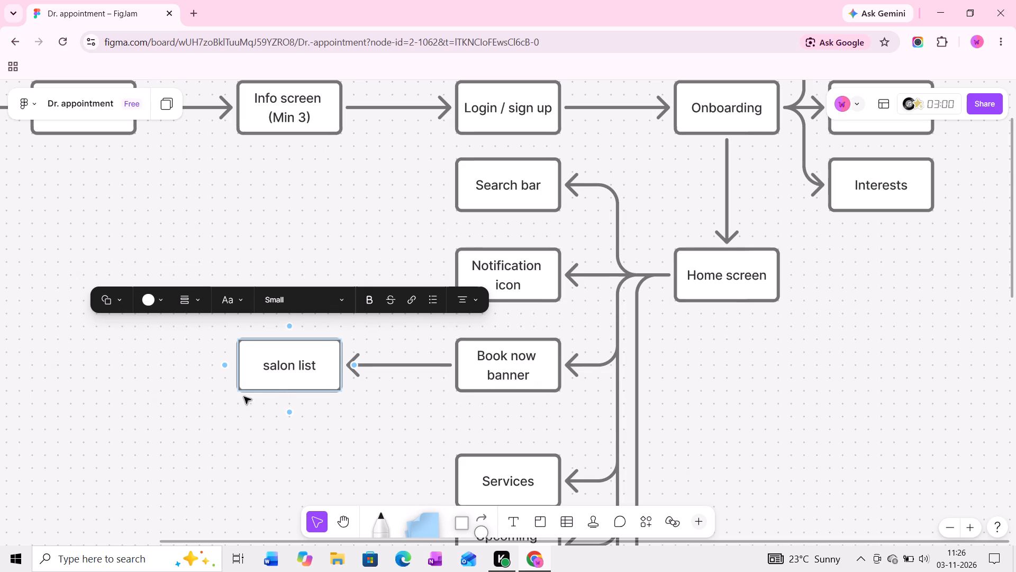
Branch a box to the left from salon list and label it "selected salon detail".
click(223, 365)
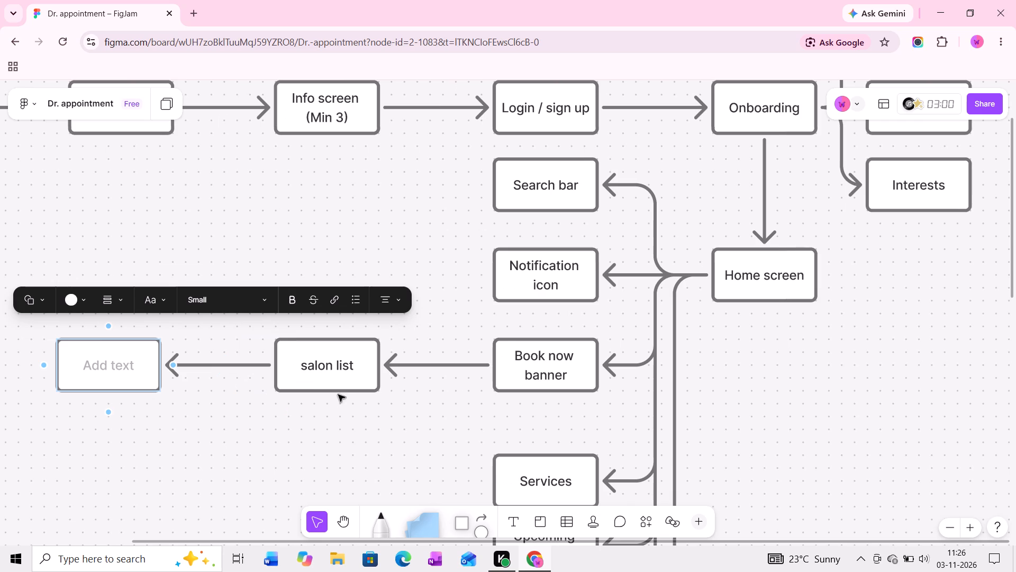
ctrl+scroll(74, 362, up, 4)
middle_drag(74, 362, 161, 363)
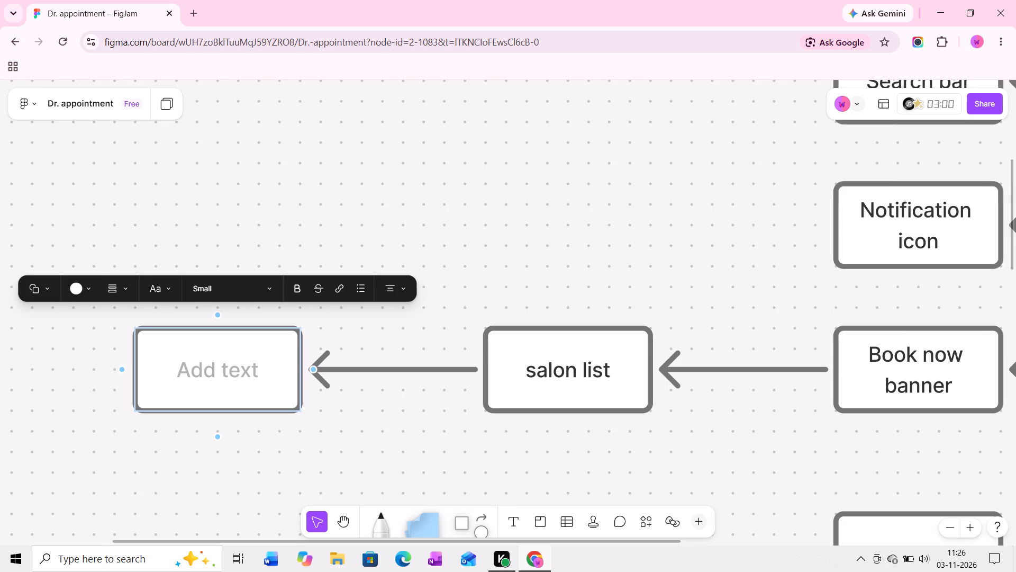
ctrl+scroll(229, 365, down, 2)
middle_drag(228, 367, 264, 369)
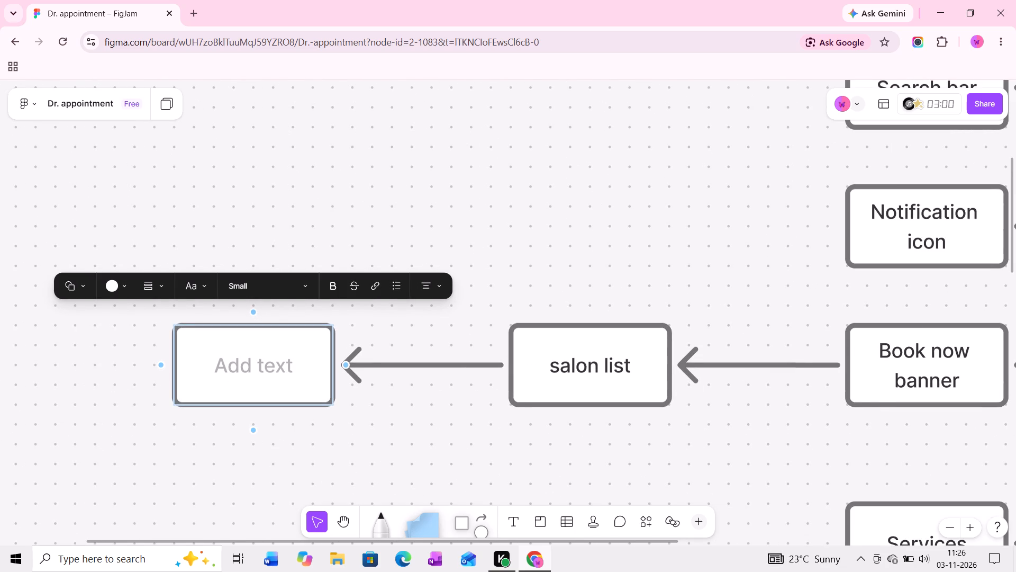
click(264, 369)
key(s)
text(ele)
text(cet)
key(BackSpace)
key(BackSpace)
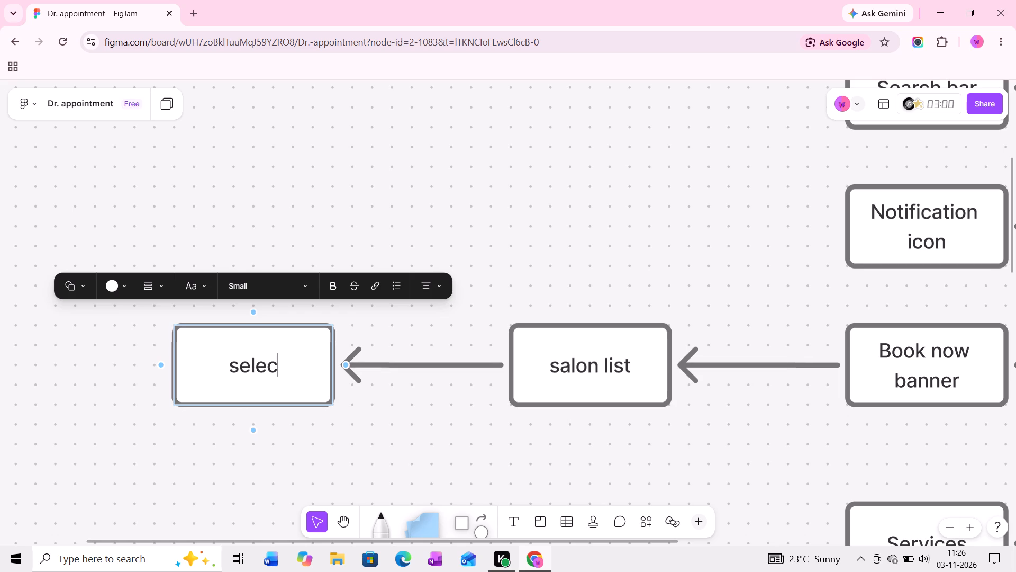
text(ted sali)
key(BackSpace)
text(on detail)
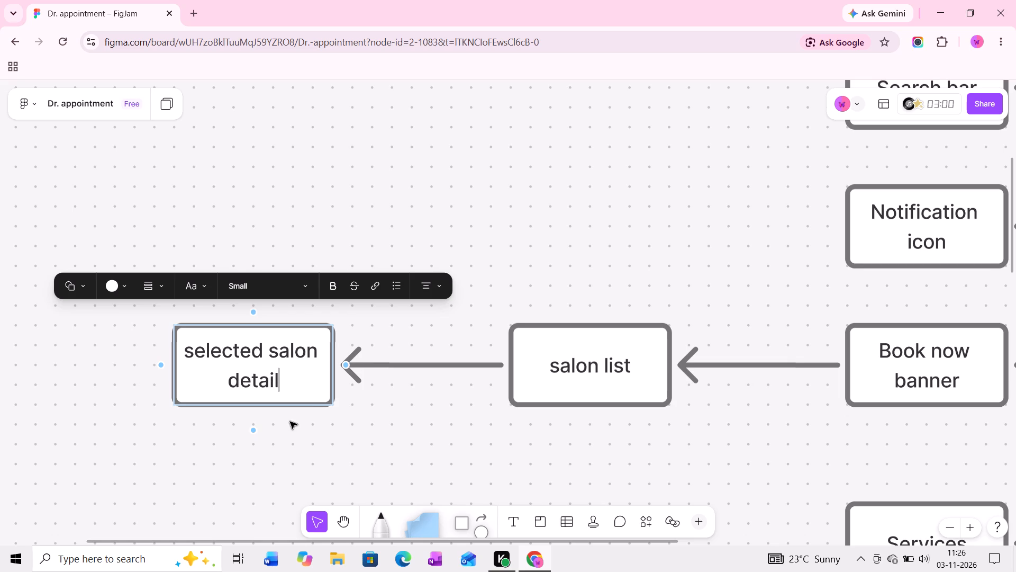
click(288, 426)
Branch a box to the left from selected salon detail and label it "Name".
middle_drag(287, 427, 406, 416)
click(330, 365)
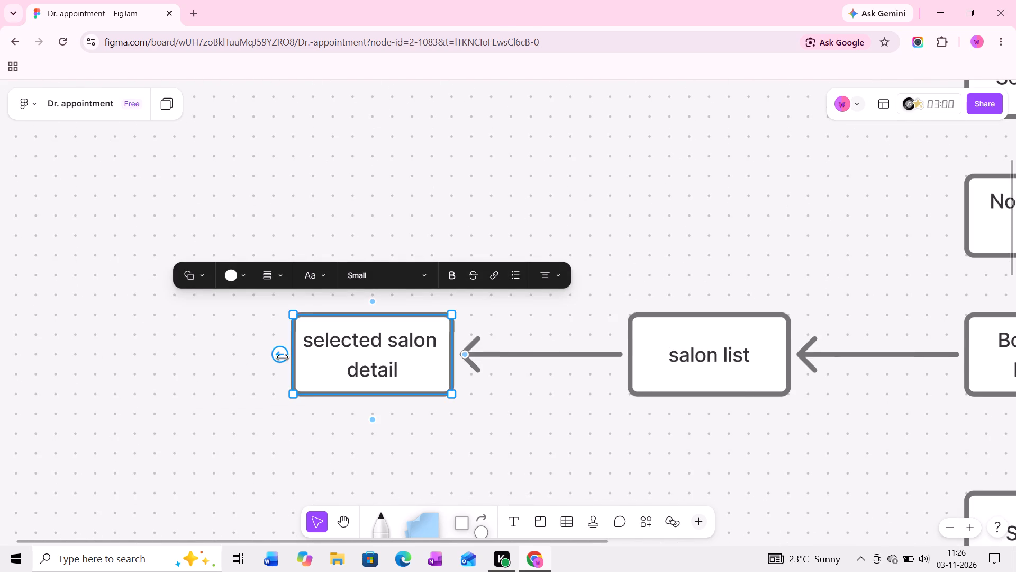
click(282, 357)
middle_drag(281, 357, 435, 381)
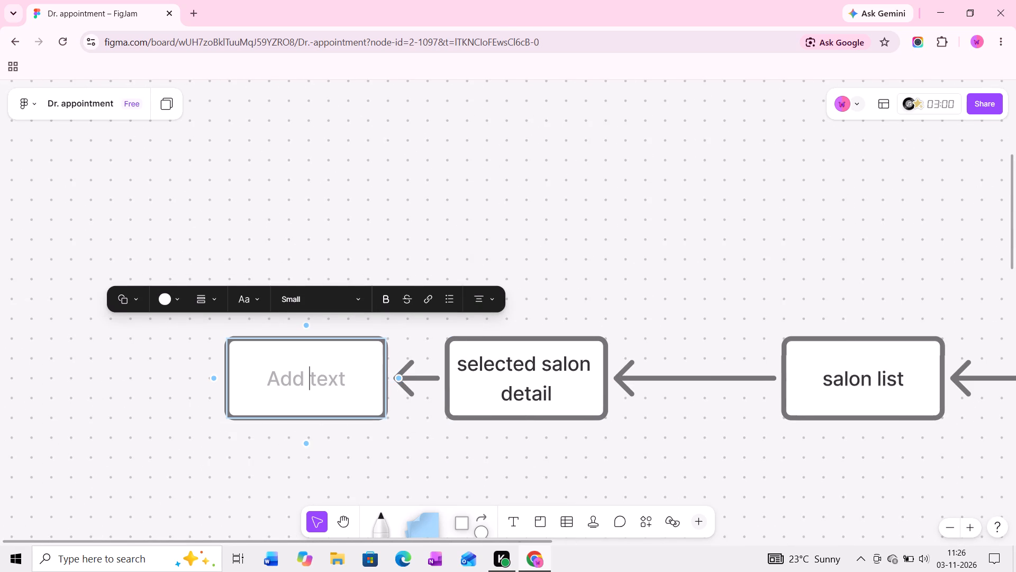
text(Name)
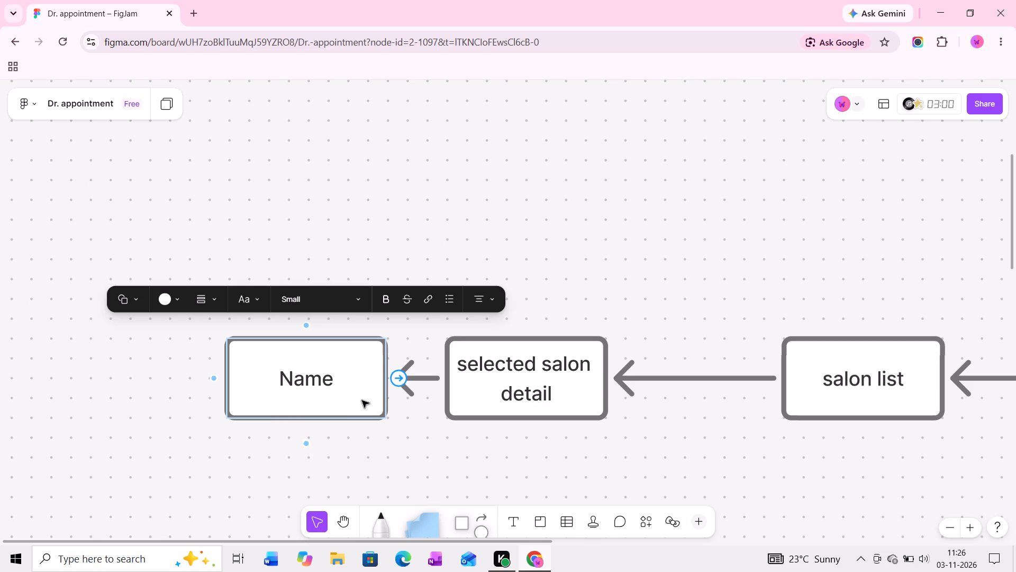
click(362, 400)
Branch another box from selected salon detail, label it "Rating", and place it directly above Name, aligned with that column.
click(462, 379)
click(440, 376)
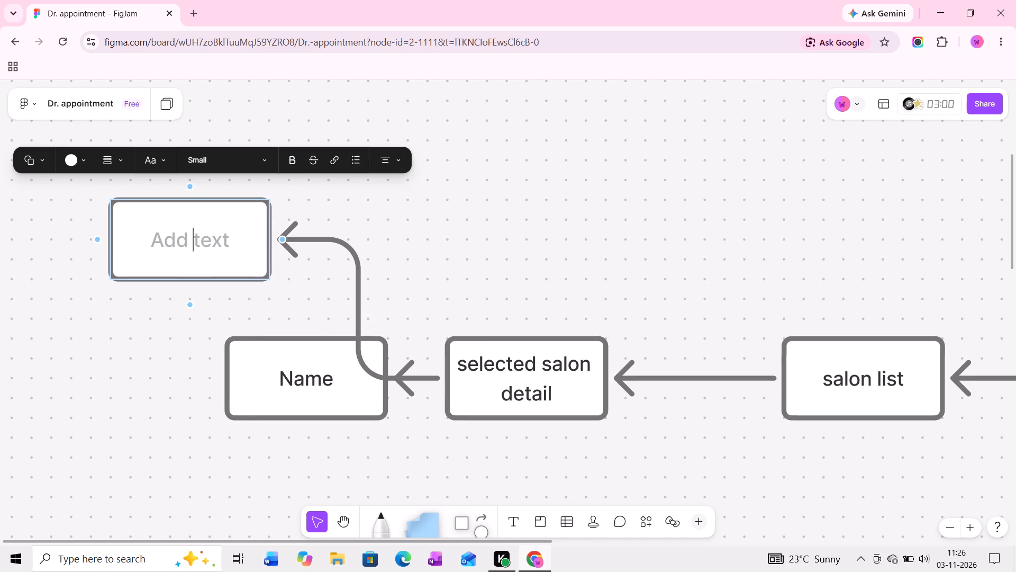
text(FRating)
click(166, 242)
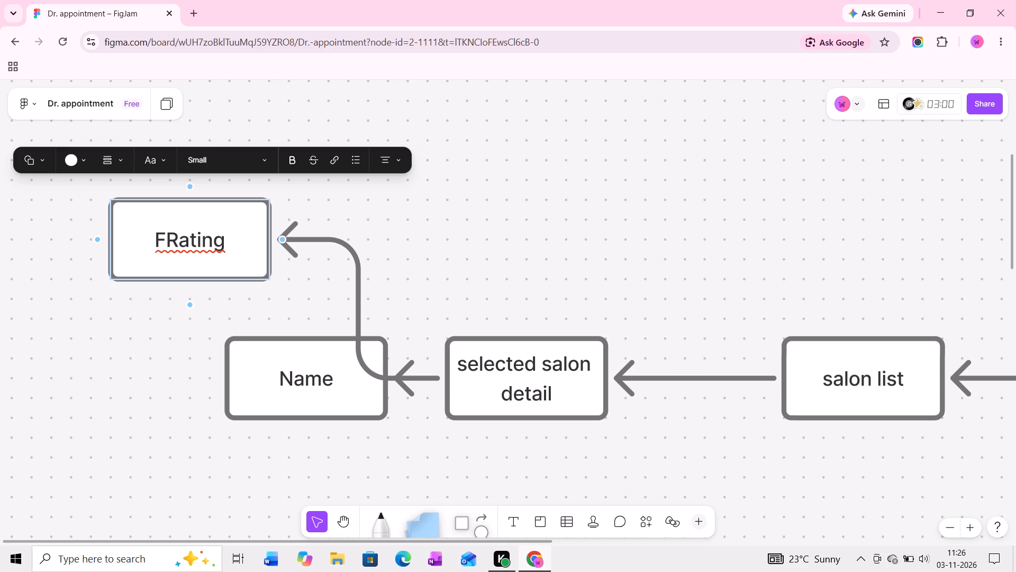
key(BackSpace)
click(352, 205)
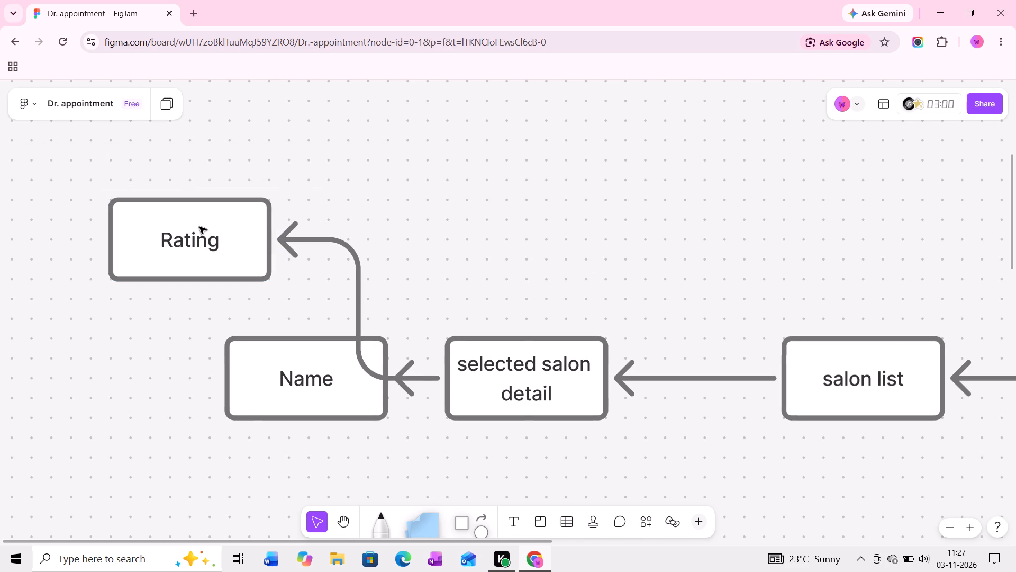
drag(199, 227, 310, 214)
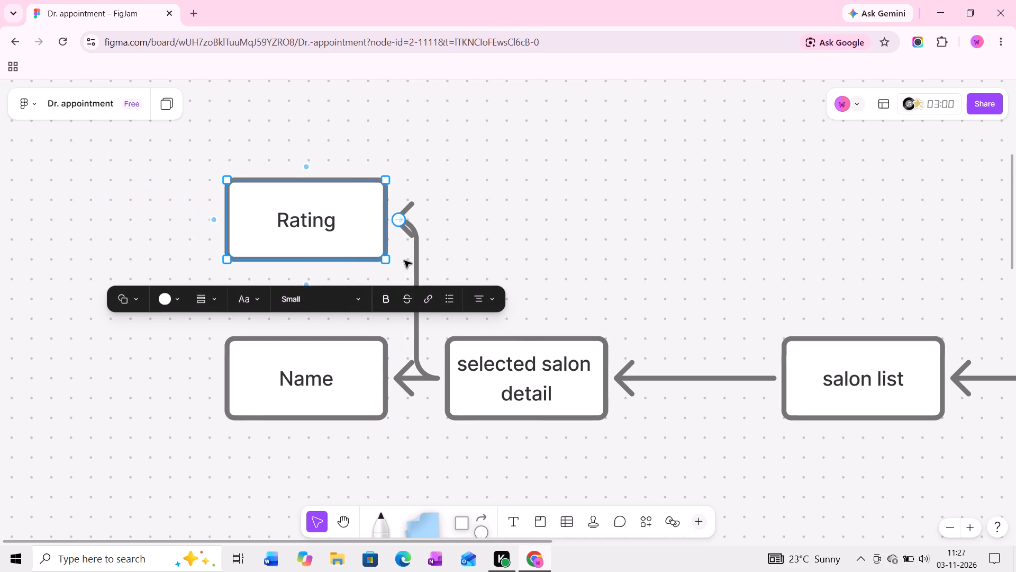
Branch another box from selected salon detail, label it "Salon gallery icon", and place it directly below Name in the same column.
middle_drag(409, 243, 432, 176)
click(509, 312)
click(460, 312)
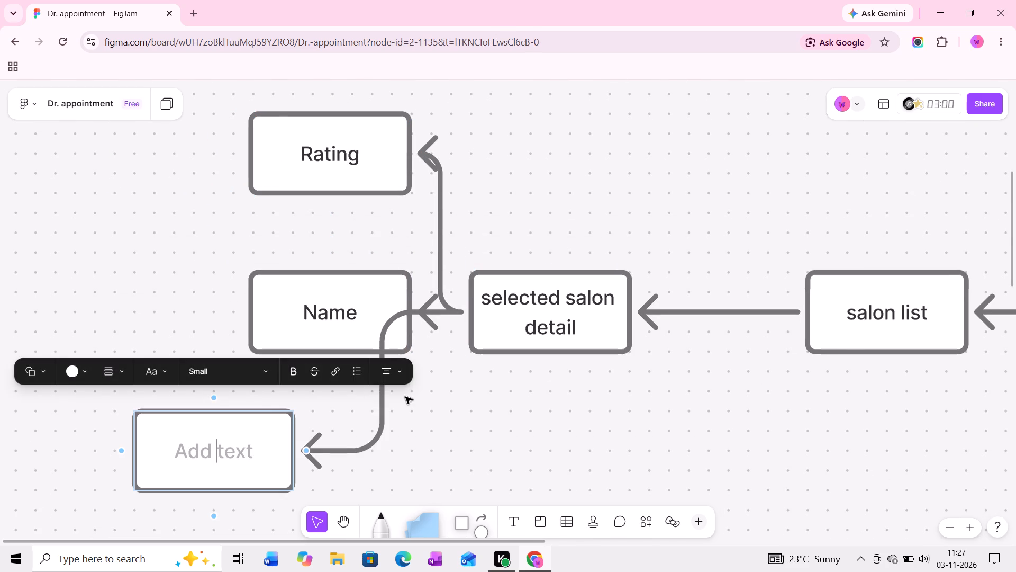
middle_drag(406, 397, 568, 369)
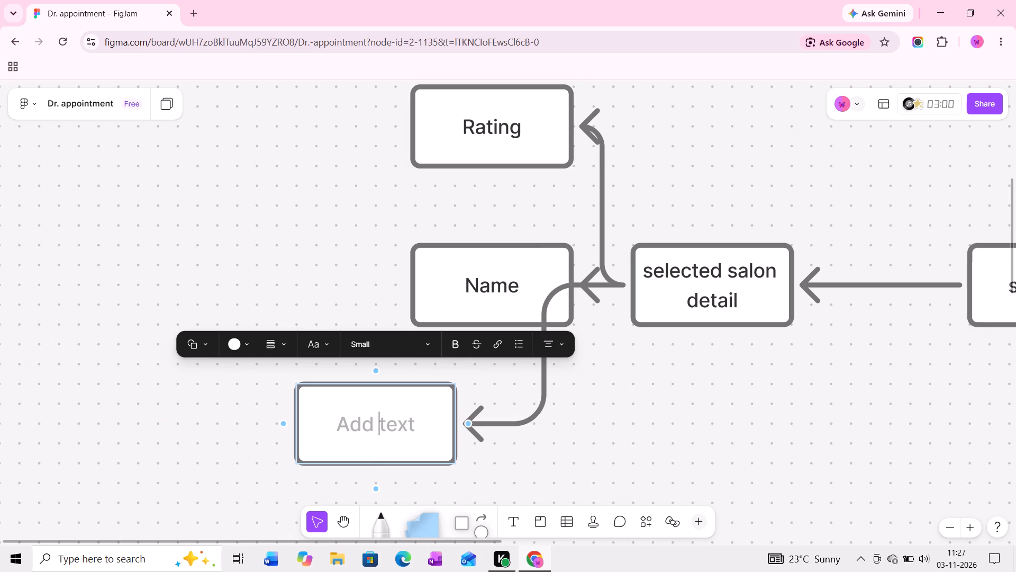
text(Ssa)
key(BackSpace)
key(BackSpace)
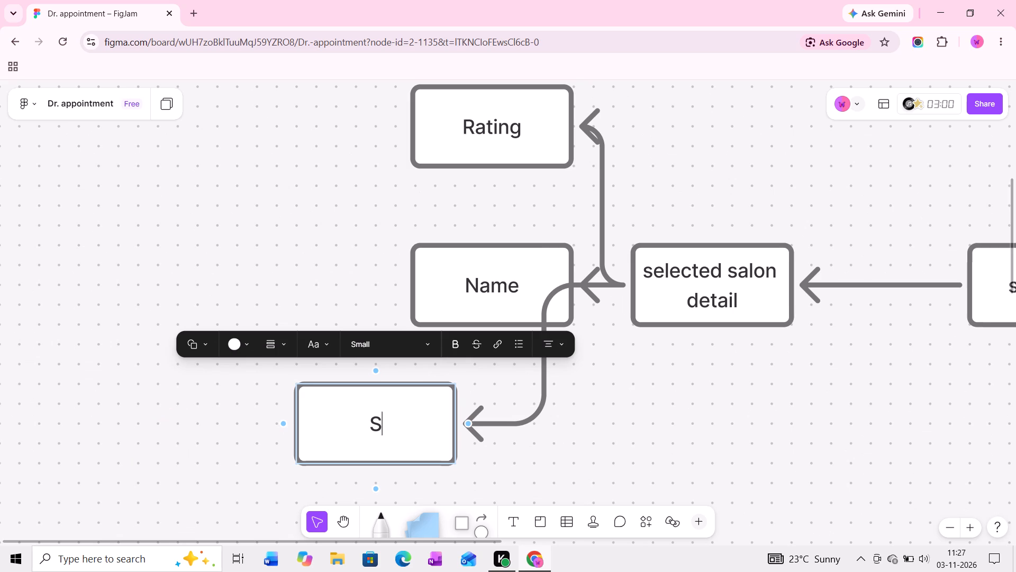
text(alon)
key(space)
text(ga)
text(ller)
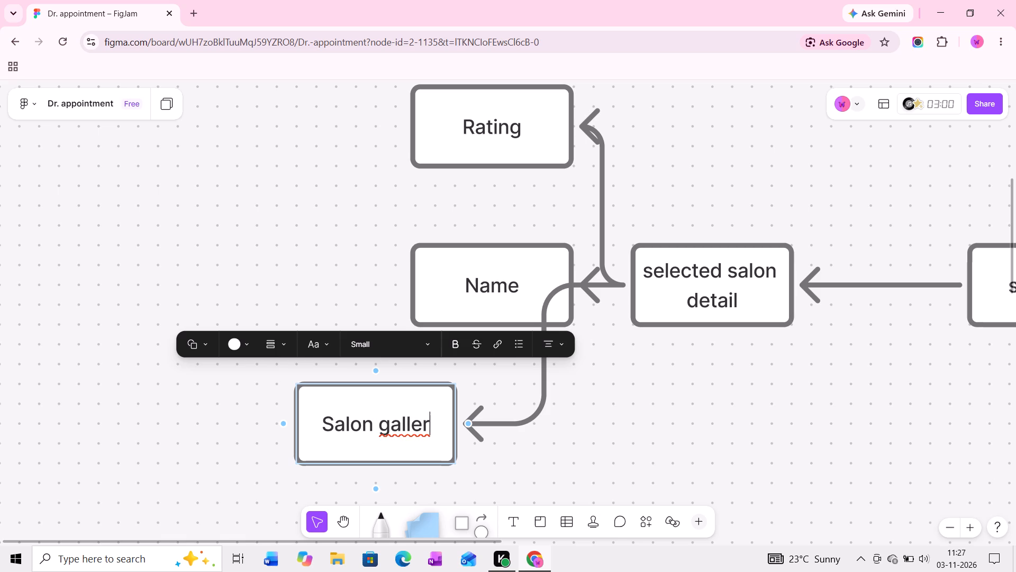
text(y)
key(space)
text(icon)
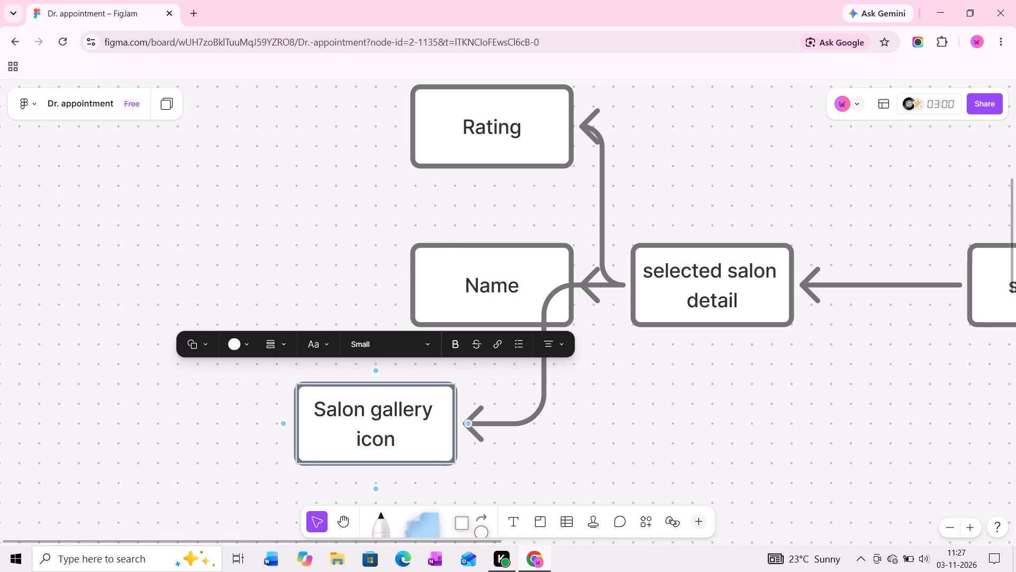
click(244, 442)
drag(402, 422, 471, 430)
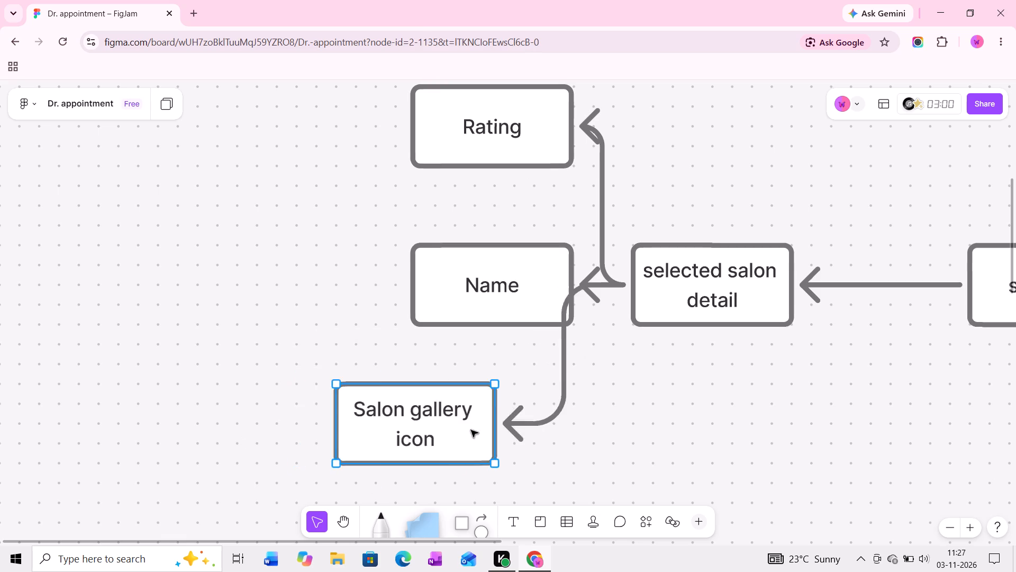
drag(471, 430, 519, 427)
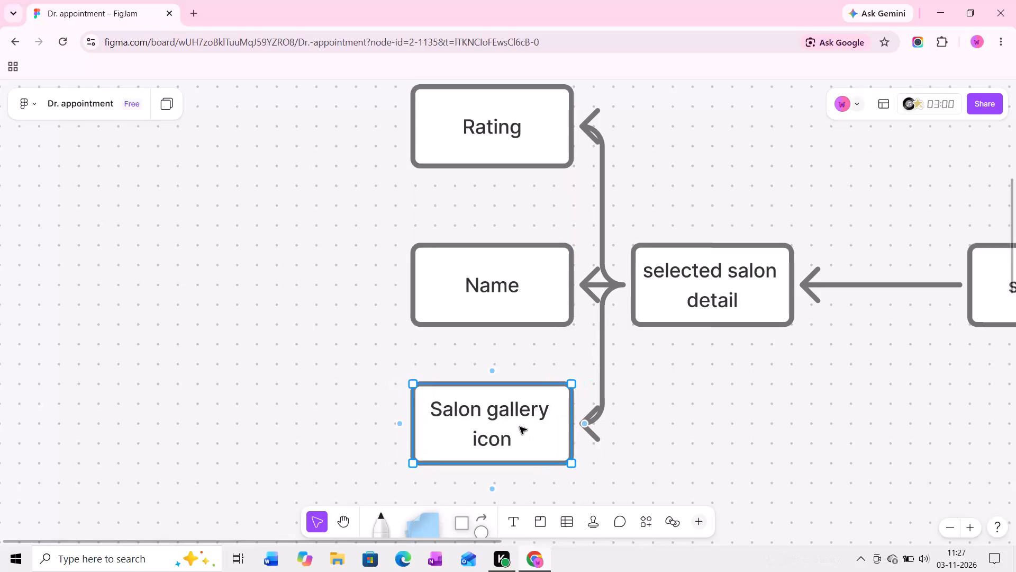
Branch another box from selected salon detail, label it "open/ close tag", and place it below Salon gallery icon in the same column.
middle_drag(518, 397, 503, 283)
click(698, 191)
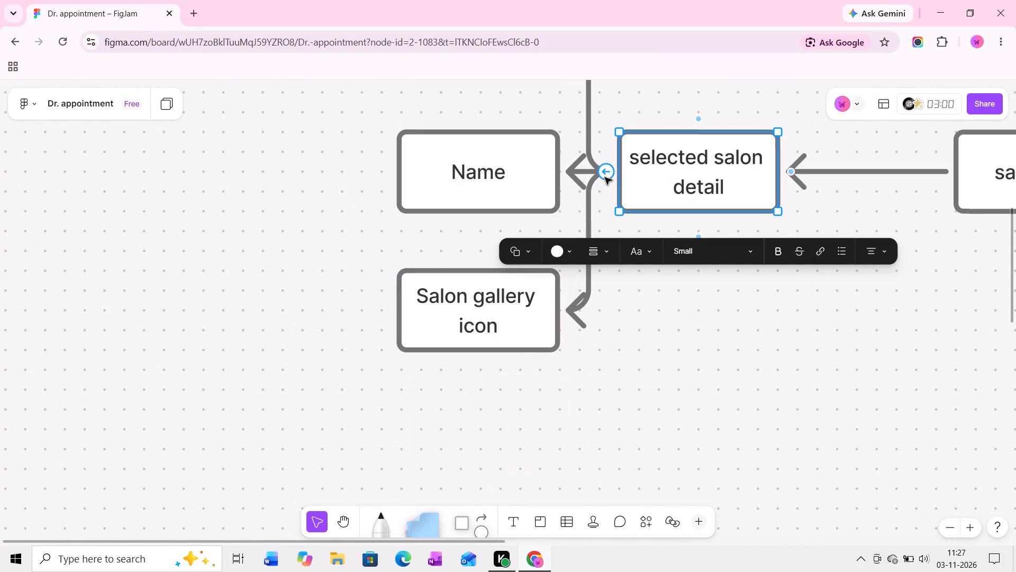
click(605, 175)
middle_drag(500, 438, 591, 345)
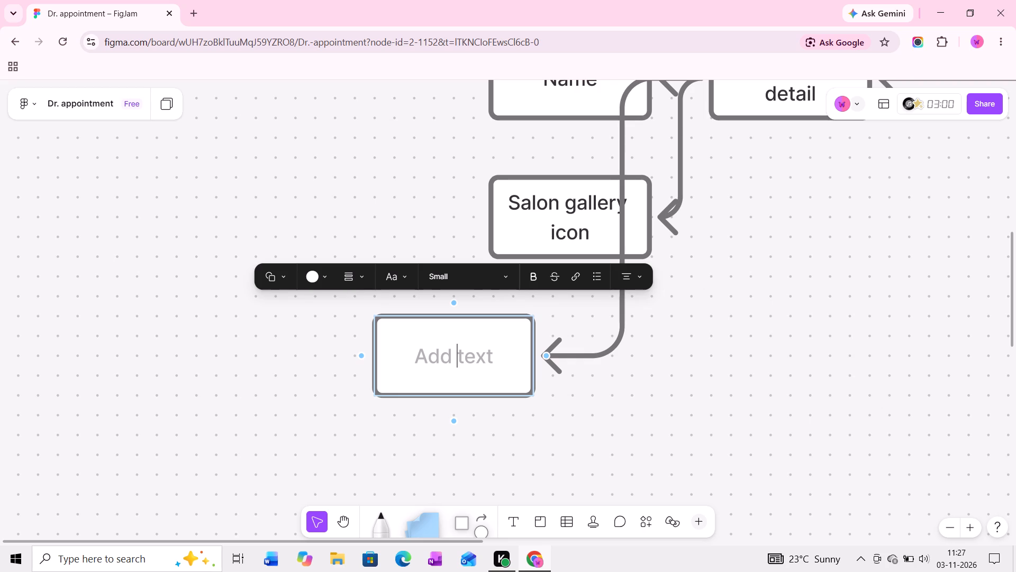
text(opr)
key(BackSpace)
text(en)
key(space)
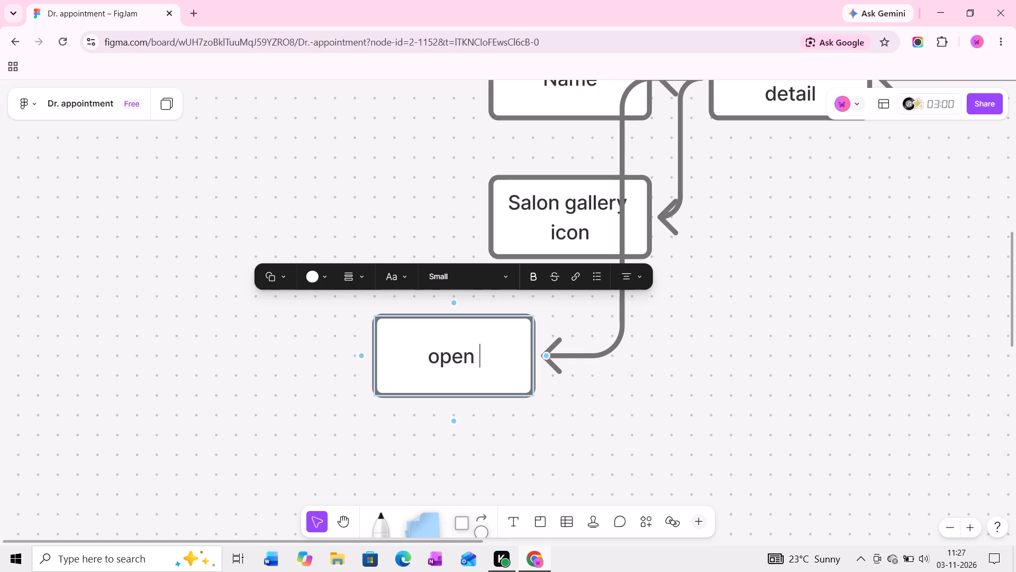
key(BackSpace)
text(/ close tad)
key(BackSpace)
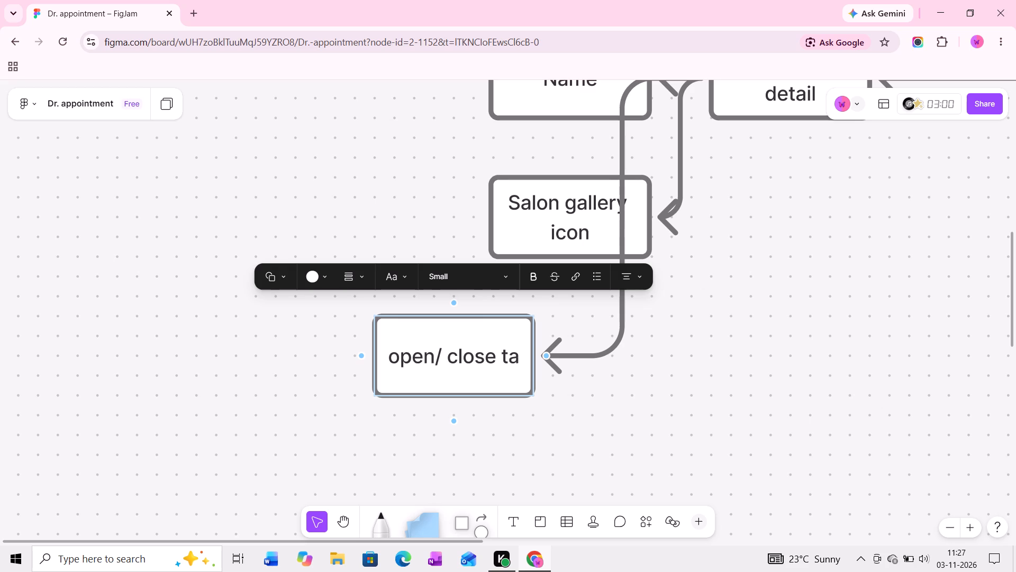
key(g)
click(335, 369)
drag(468, 355, 580, 350)
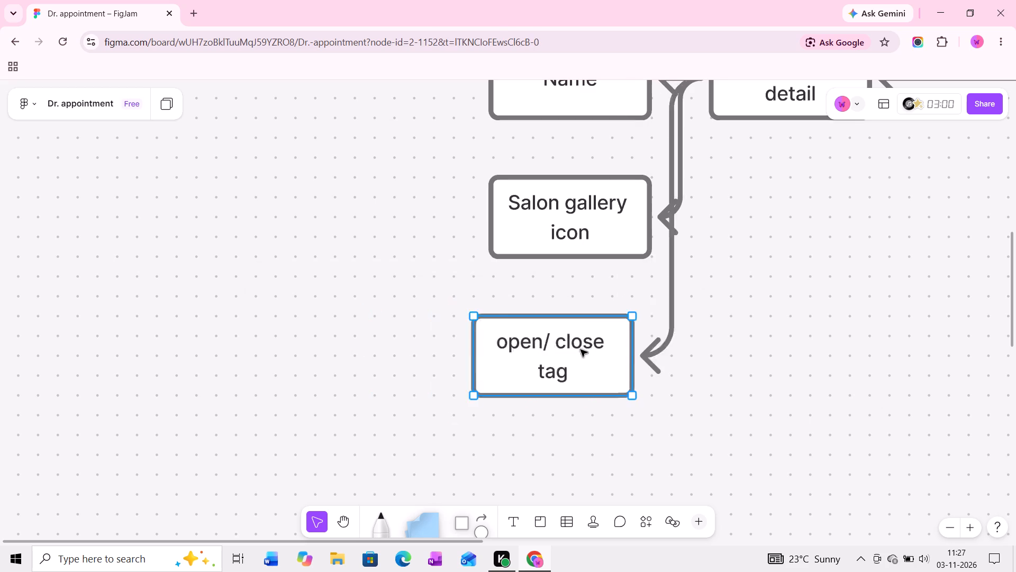
drag(580, 350, 593, 345)
Branch another box from selected salon detail, label it "Call, direction", and place it directly below open/ close tag.
middle_drag(603, 350, 586, 221)
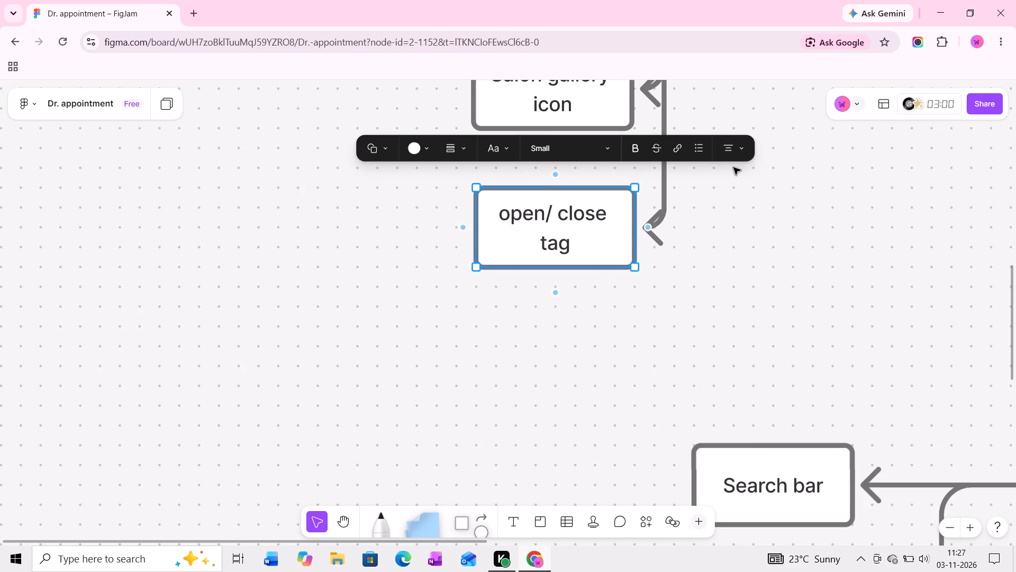
ctrl+scroll(734, 172, down, 4)
middle_drag(784, 220, 680, 445)
click(645, 246)
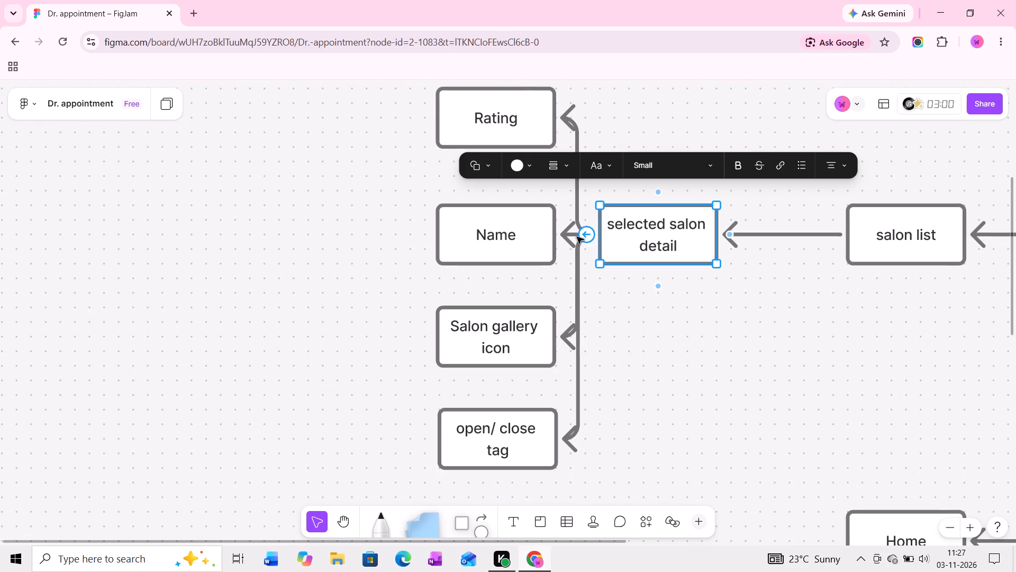
click(583, 233)
drag(510, 244, 530, 348)
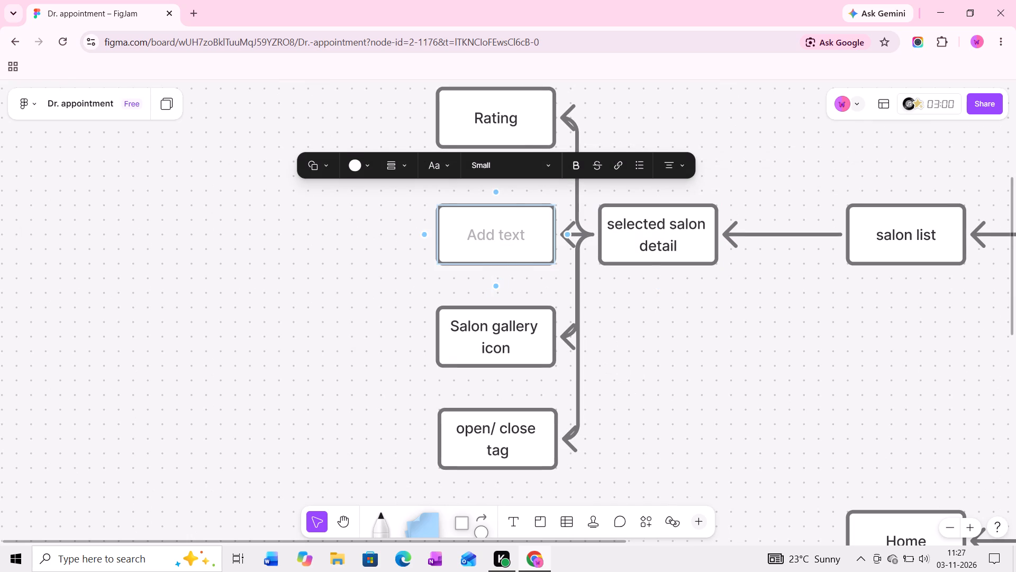
drag(530, 348, 530, 376)
text(CAll)
key(BackSpace)
key(BackSpace)
key(BackSpace)
text(all)
text(,)
key(space)
text(dier)
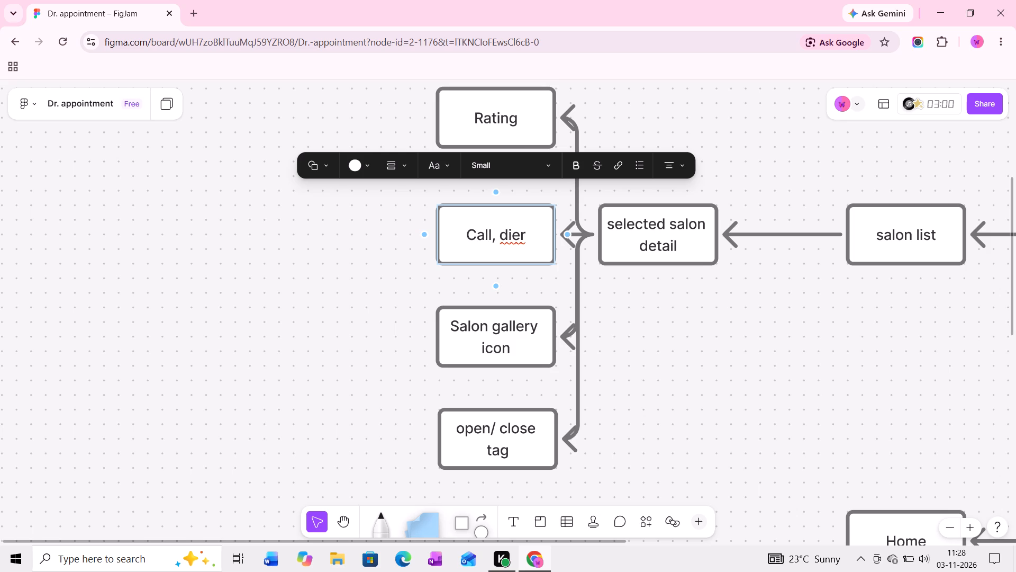
key(BackSpace)
key(BackSpace)
text(rection)
key(space)
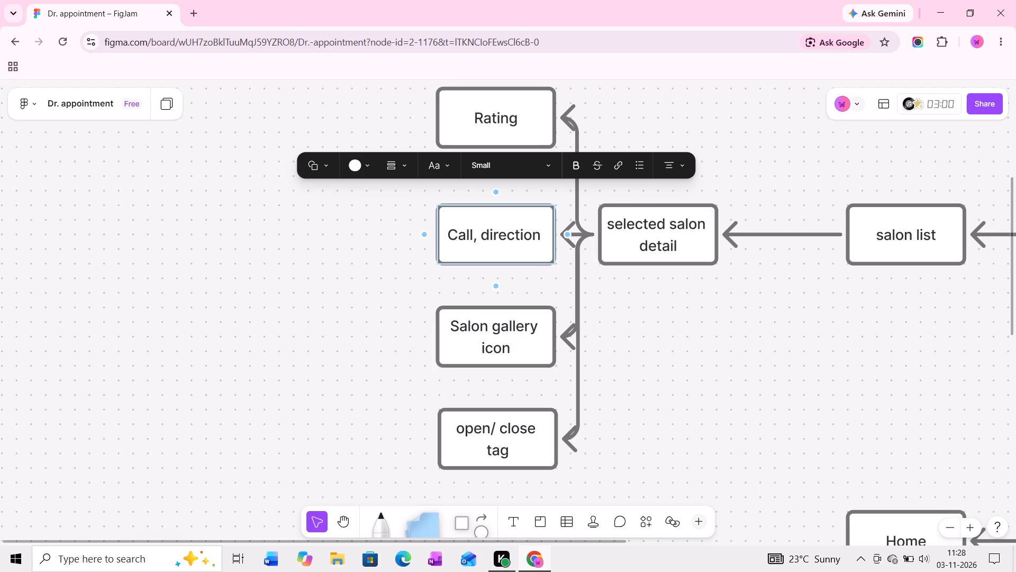
click(386, 263)
drag(487, 230, 505, 522)
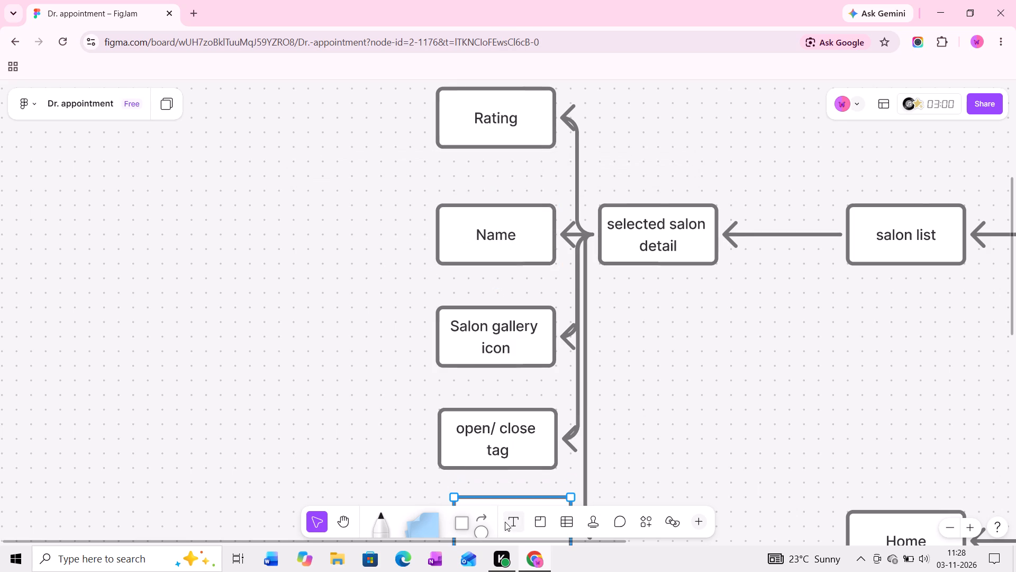
drag(505, 522, 494, 517)
Branch another box from selected salon detail, label it "Popular services", and place it directly below Call, direction.
middle_drag(491, 328, 487, 226)
click(657, 119)
click(583, 136)
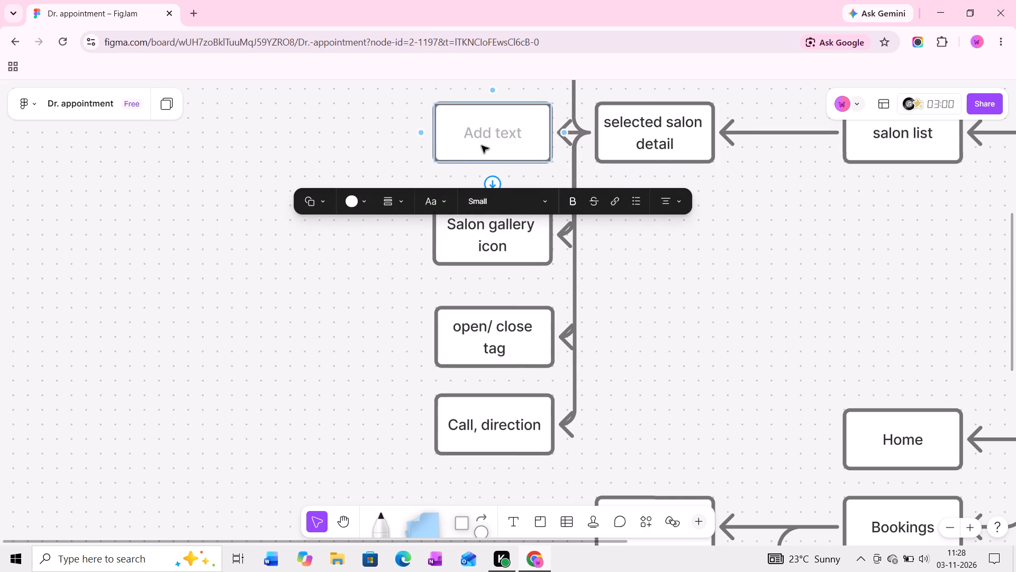
ctrl+scroll(485, 137, up, 4)
middle_drag(487, 126, 488, 152)
text(Popi)
key(BackSpace)
text(ular servi)
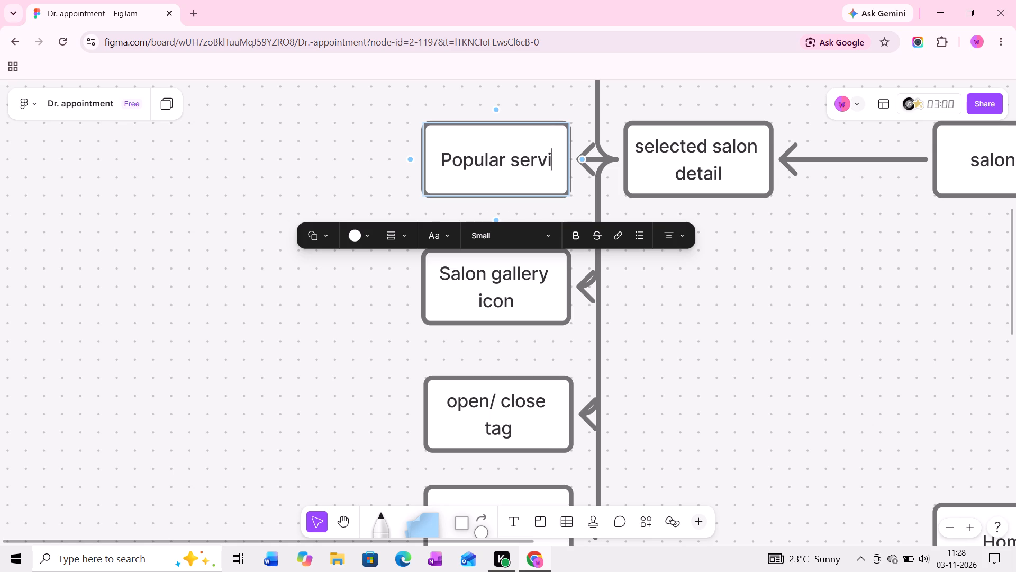
text(ses)
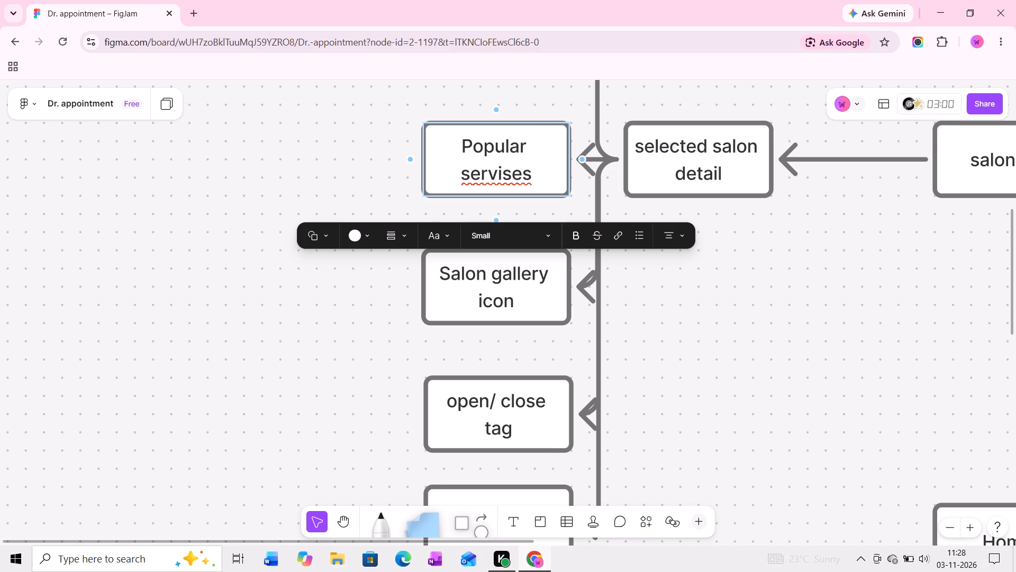
key(Left)
key(Left)
key(Left)
key(Right)
key(backslash)
key(BackSpace)
key(BackSpace)
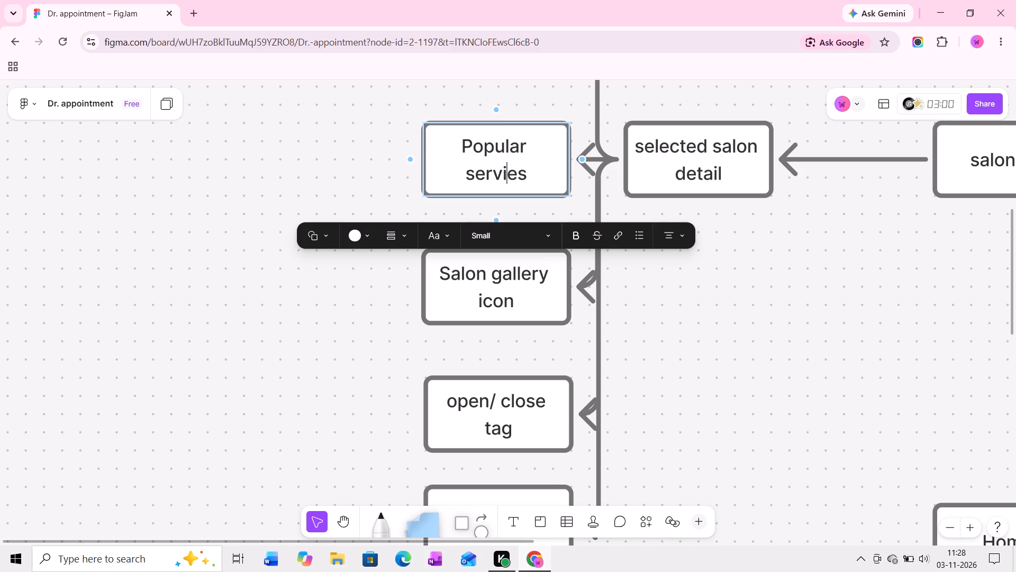
key(c)
ctrl+scroll(444, 164, down, 4)
click(387, 166)
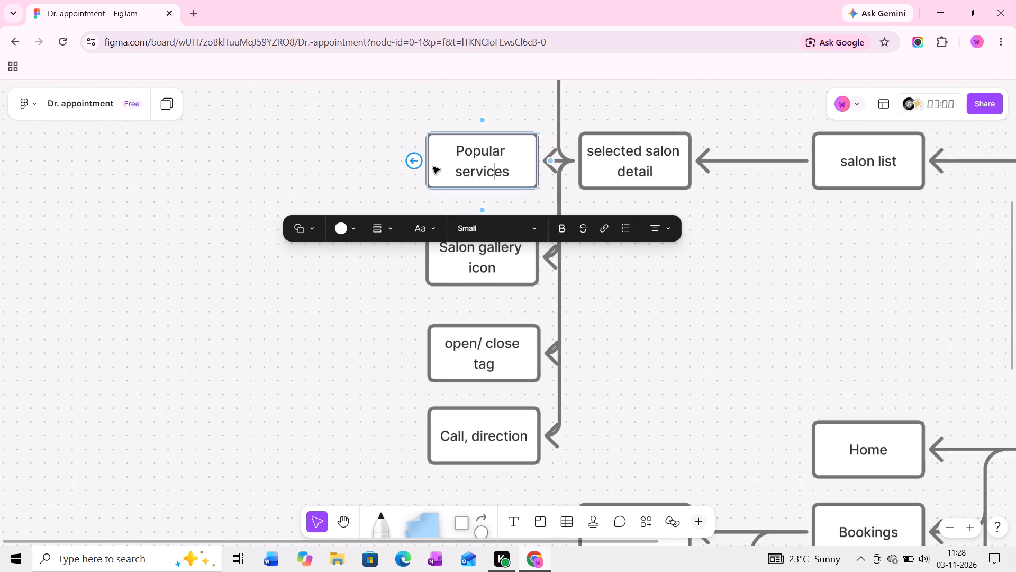
ctrl+scroll(463, 170, down, 3)
drag(474, 163, 478, 433)
Branch another box from selected salon detail, label it "Book CTA", and place it directly below Popular services in the same column.
middle_drag(480, 398, 476, 278)
ctrl+scroll(473, 337, up, 5)
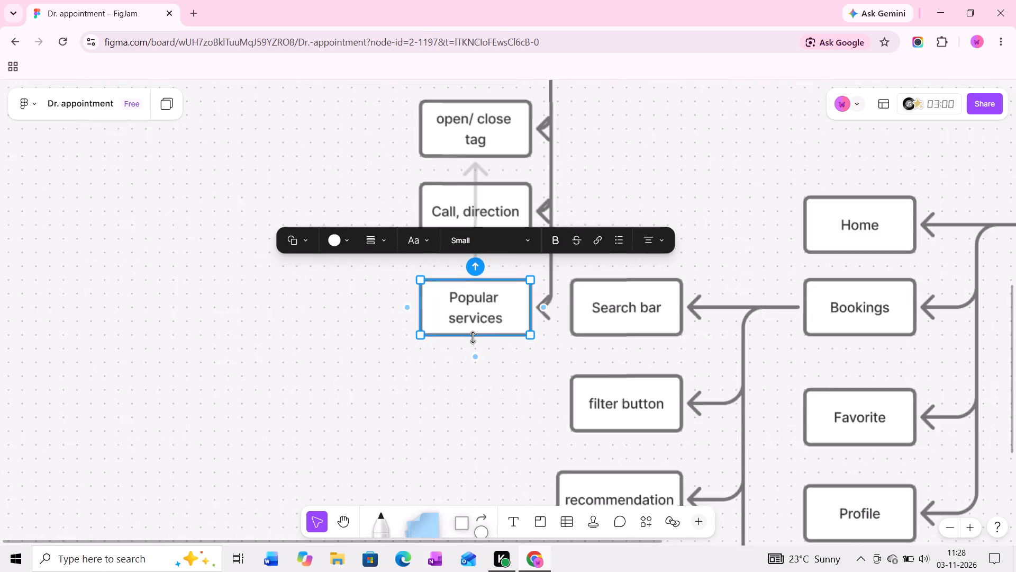
ctrl+scroll(479, 320, down, 4)
middle_drag(491, 319, 486, 418)
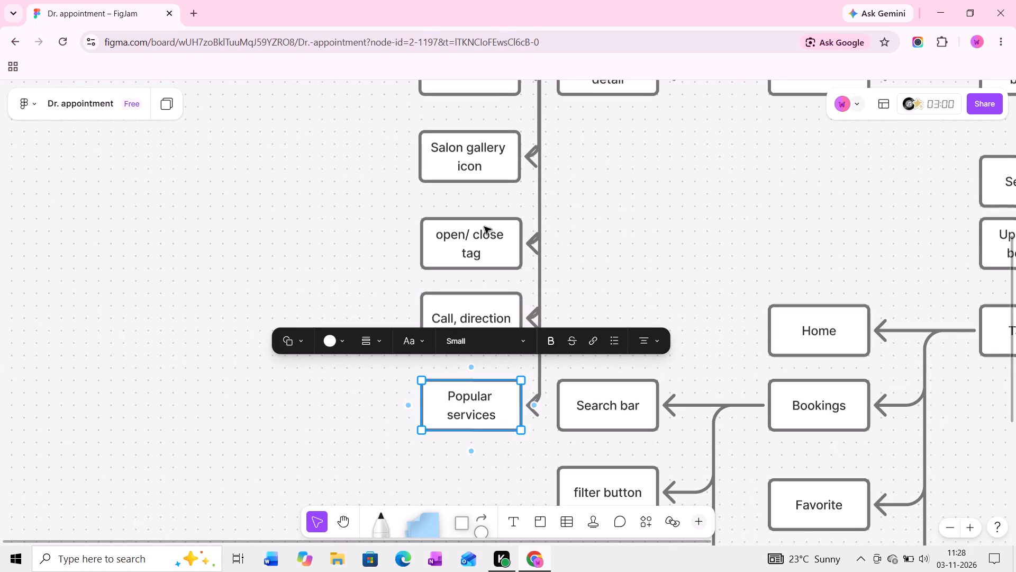
ctrl+scroll(484, 222, down, 3)
middle_drag(494, 211, 467, 269)
click(539, 154)
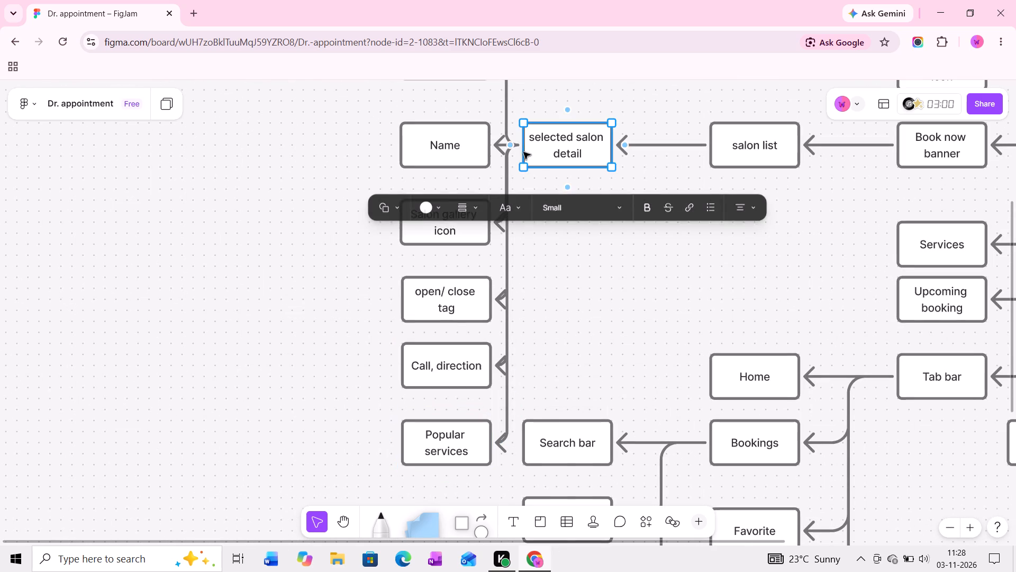
click(510, 151)
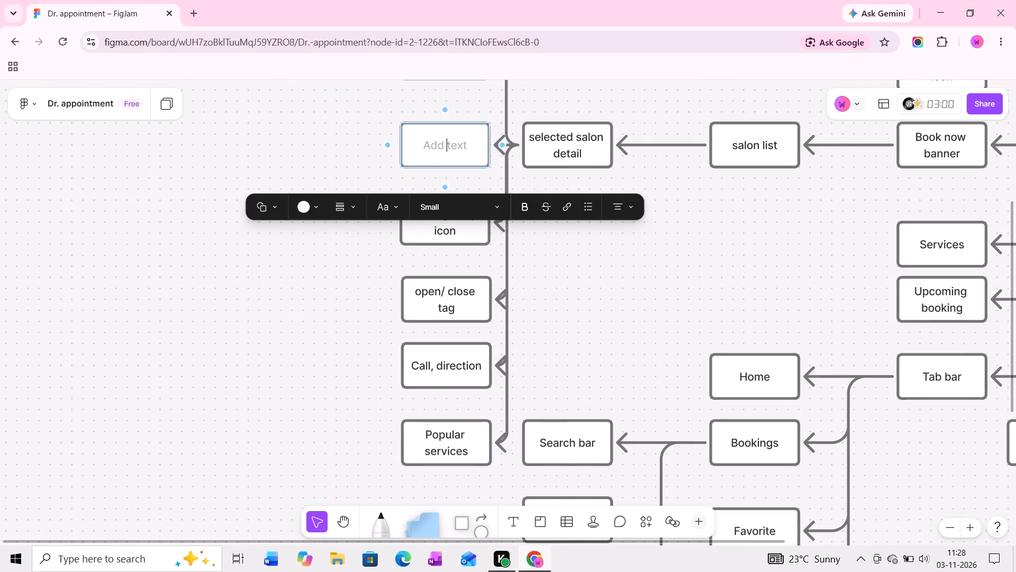
text(Book)
key(space)
key(space)
key(BackSpace)
text(CTA)
click(363, 159)
ctrl+scroll(362, 159, down, 4)
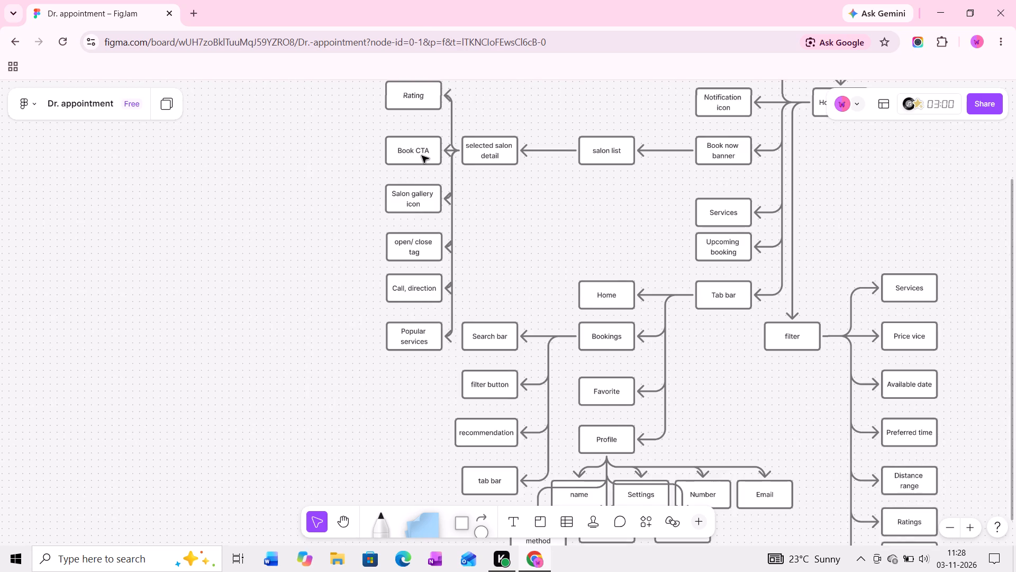
ctrl+click(422, 156)
drag(423, 150, 423, 372)
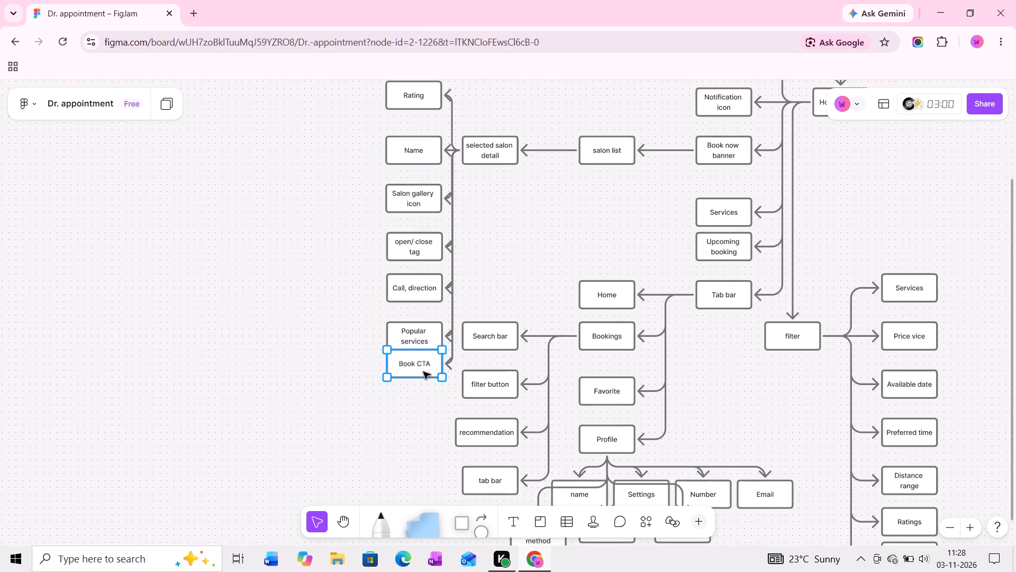
drag(423, 372, 423, 378)
click(505, 226)
Continue the flow from Book CTA with a connected box on its left side labelled "Service selection".
ctrl+scroll(505, 226, down, 5)
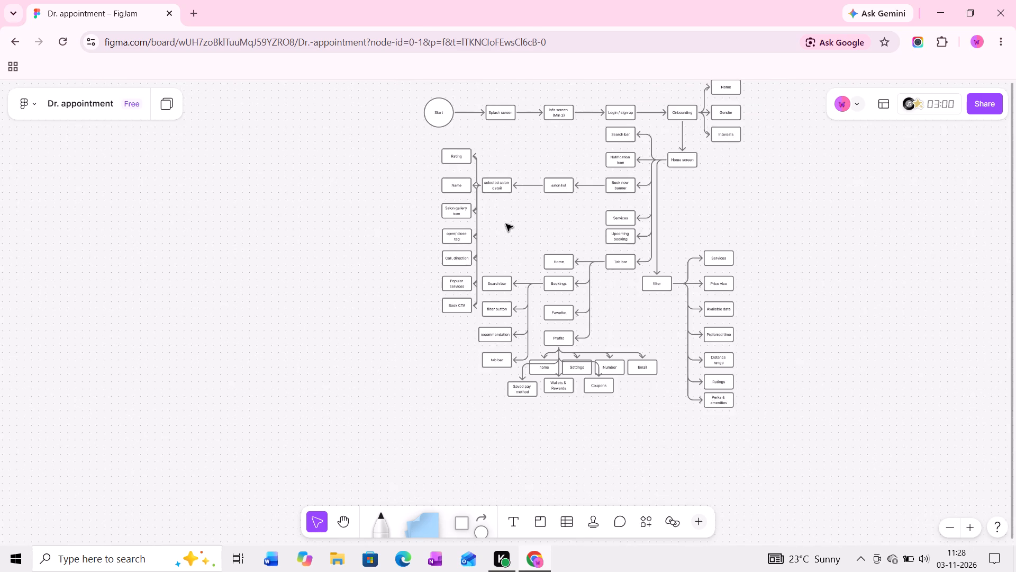
middle_drag(506, 224, 532, 223)
ctrl+scroll(469, 233, up, 6)
middle_drag(485, 225, 477, 224)
click(479, 358)
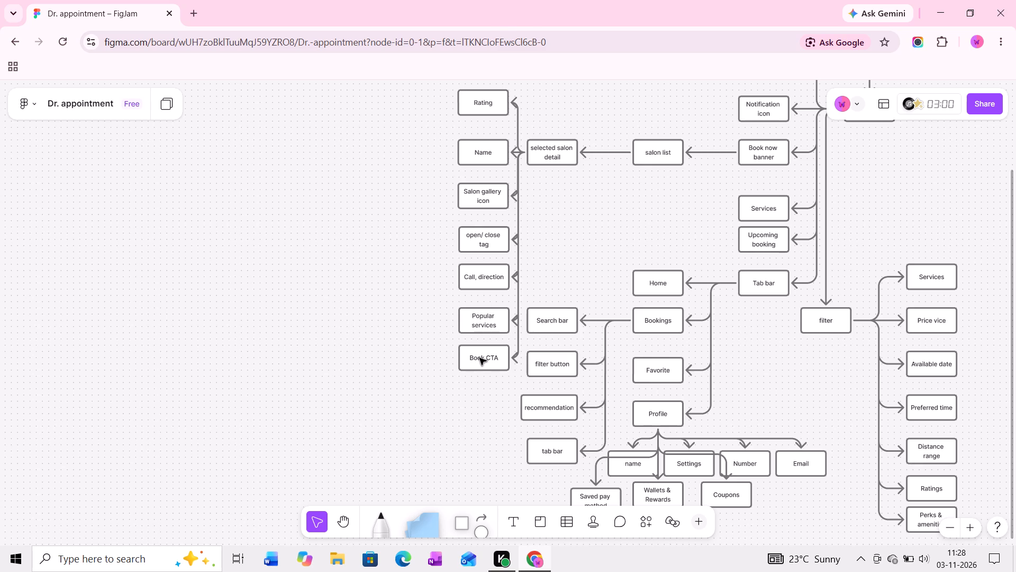
ctrl+scroll(478, 359, up, 7)
middle_drag(478, 359, 493, 302)
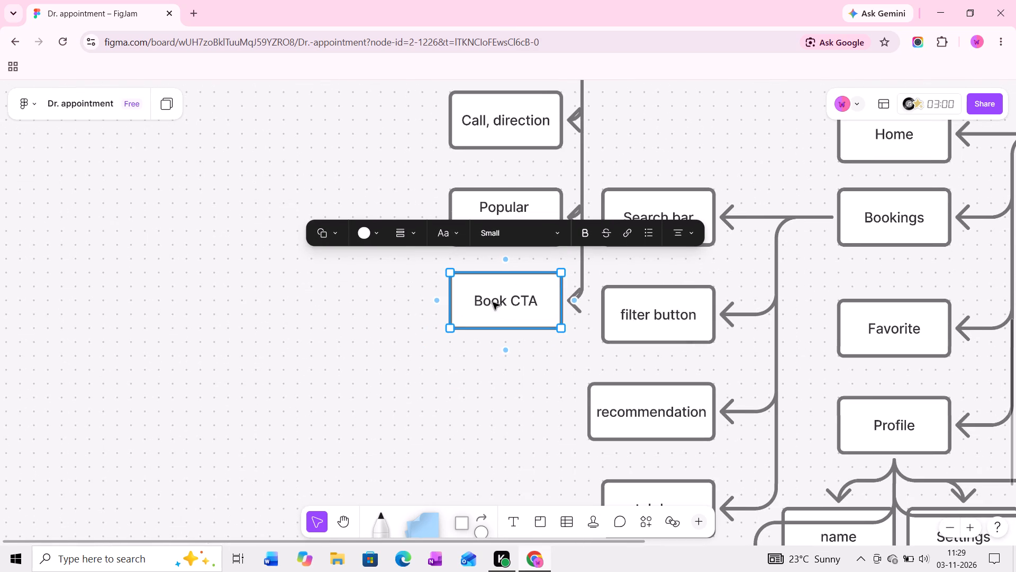
ctrl+scroll(488, 308, up, 4)
click(423, 303)
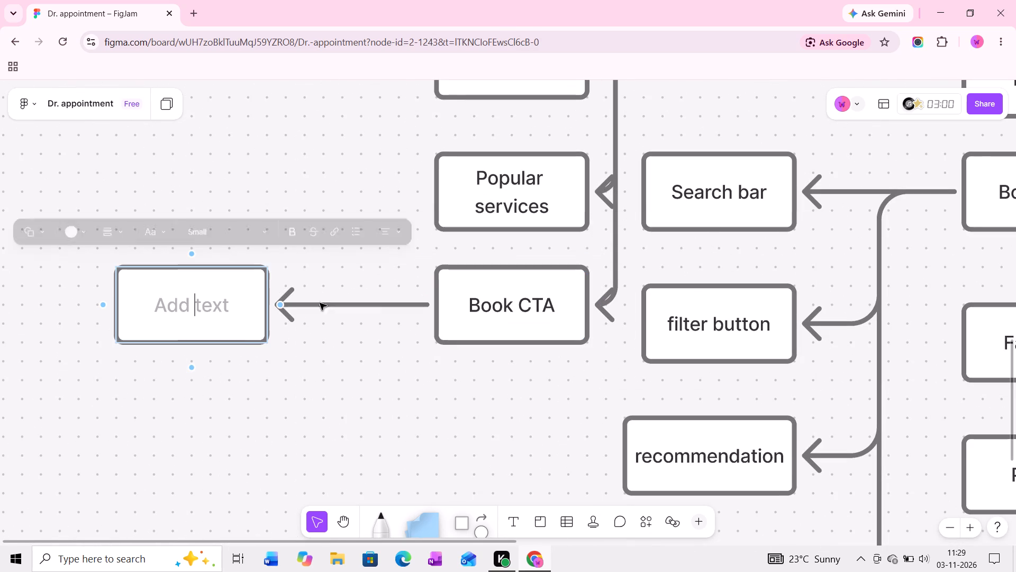
middle_drag(208, 301, 422, 305)
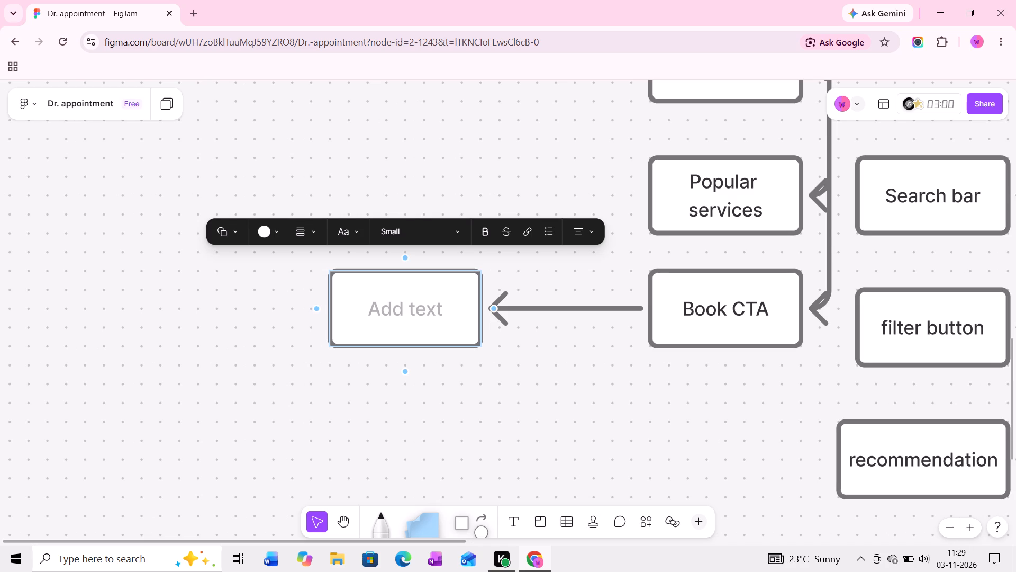
text(Ser)
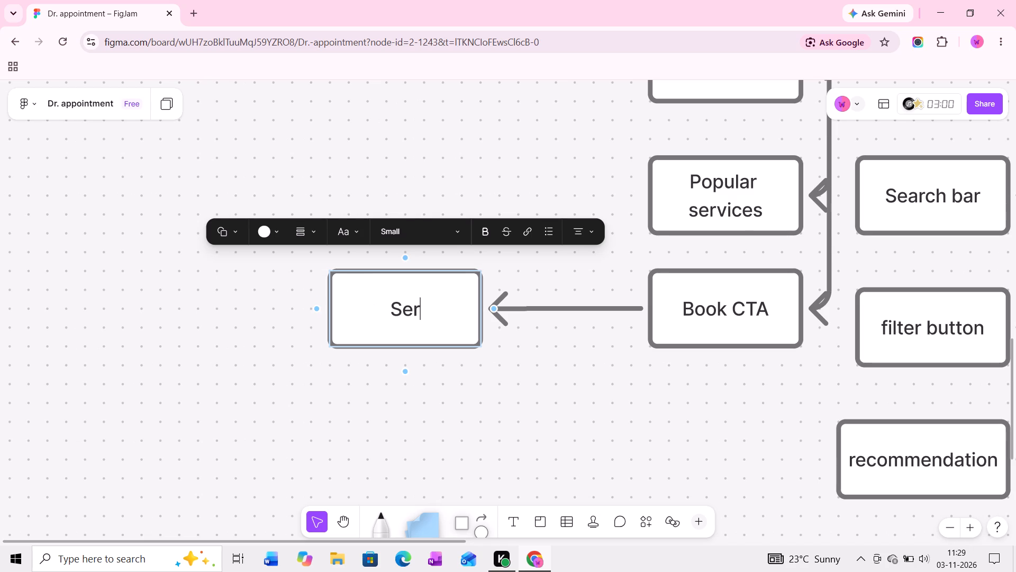
key(v)
text(ice)
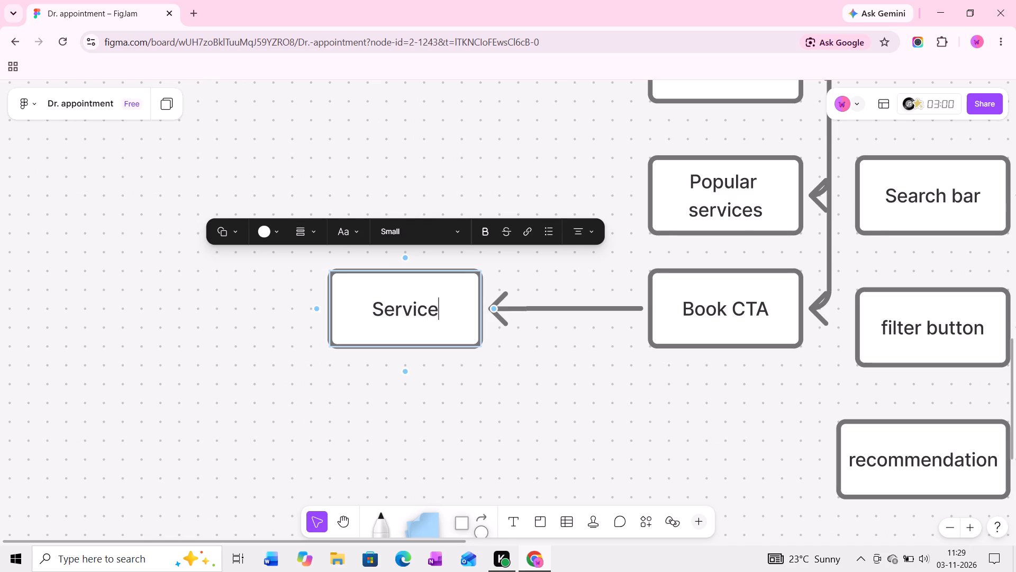
key(space)
text(selecyi)
key(BackSpace)
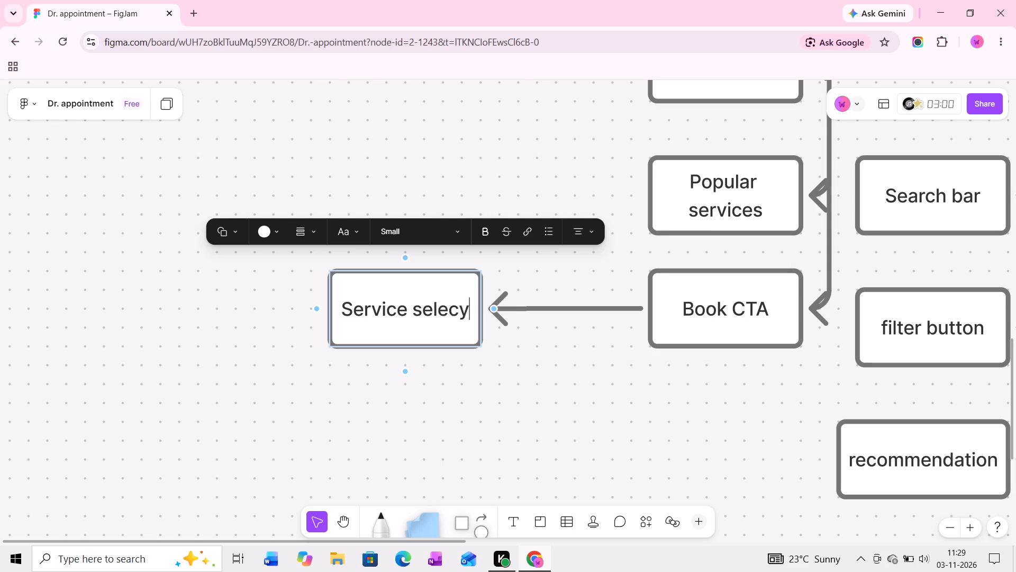
key(BackSpace)
text(tio)
text(n)
key(space)
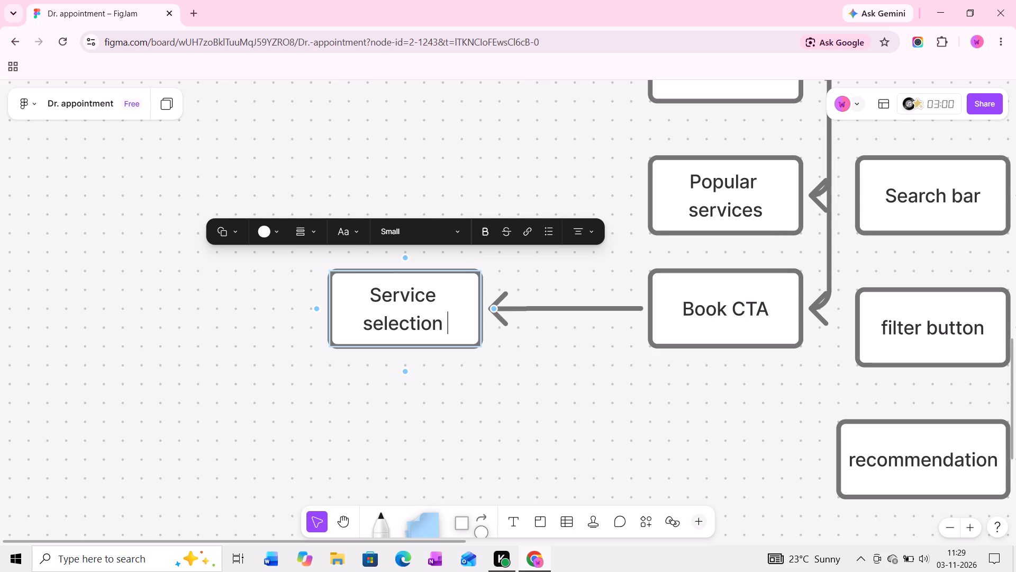
click(318, 328)
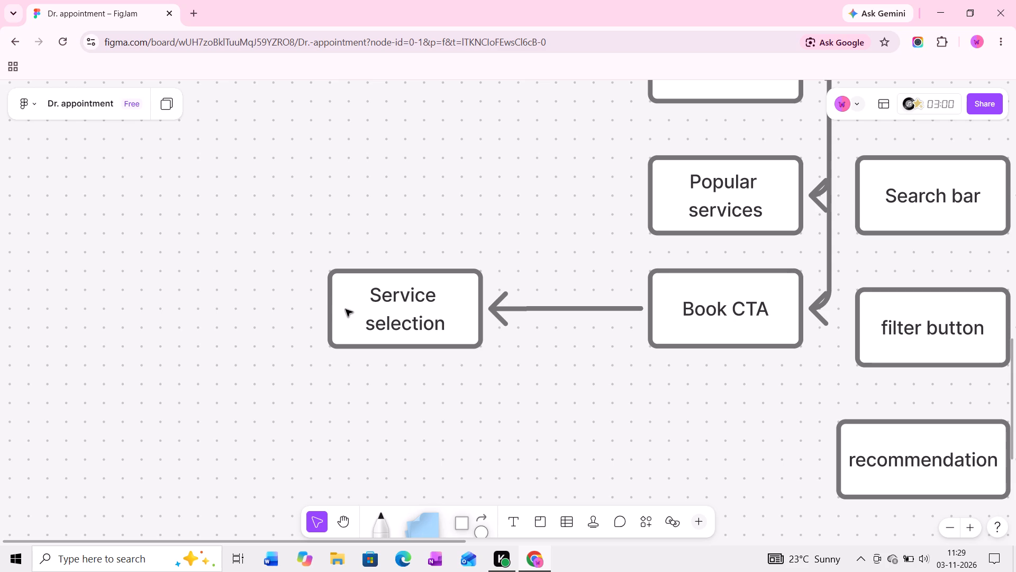
Add a connected box to the left of Service selection and label it "service detail".
click(350, 309)
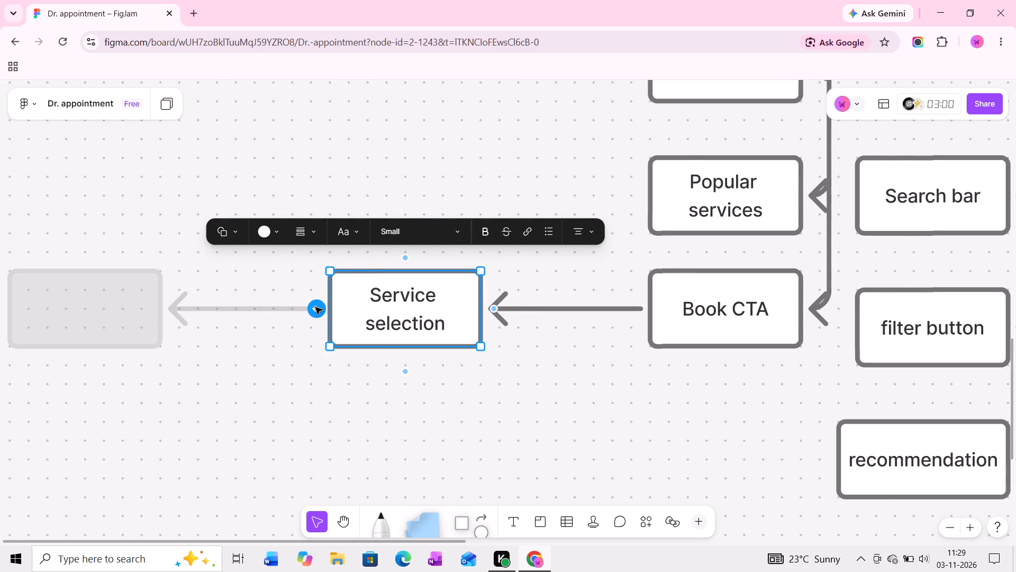
click(315, 307)
middle_drag(324, 315, 554, 317)
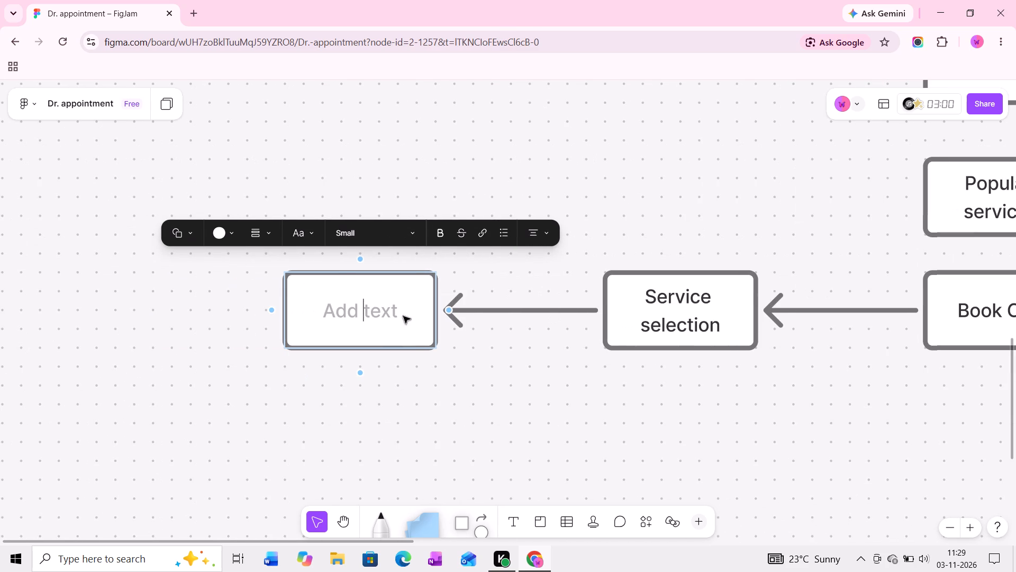
middle_drag(331, 317, 383, 316)
ctrl+scroll(378, 315, up, 3)
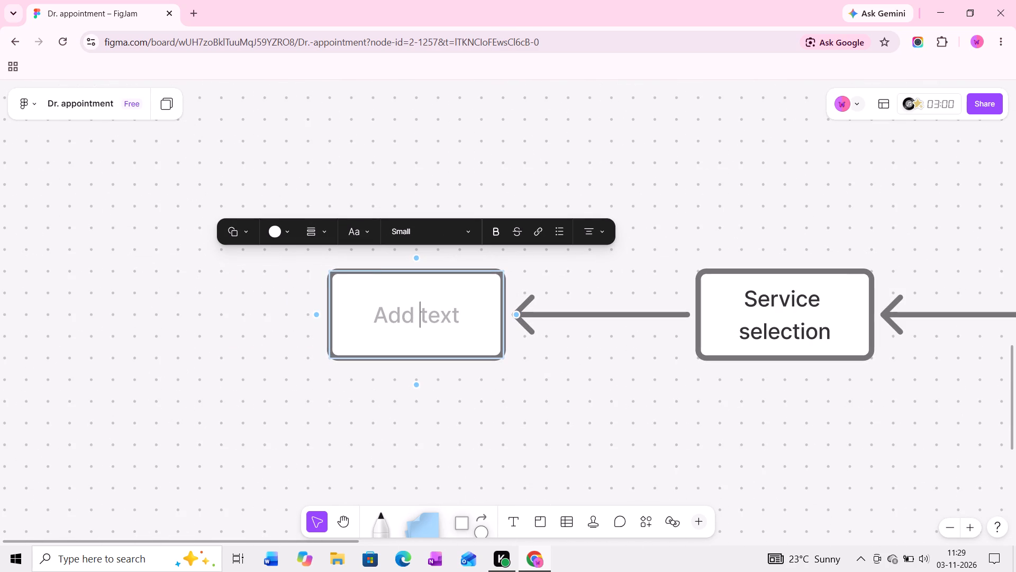
text(se)
key(BackSpace)
key(BackSpace)
text(cp)
key(BackSpace)
text(onti)
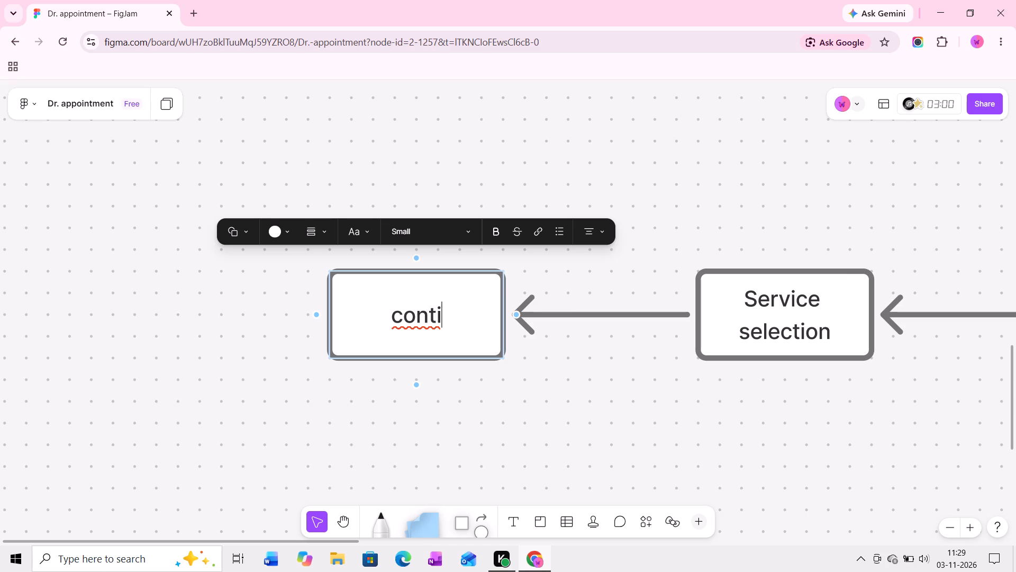
key(BackSpace)
key(BackSpace)
key(BackSpace)
key(BackSpace)
key(BackSpace)
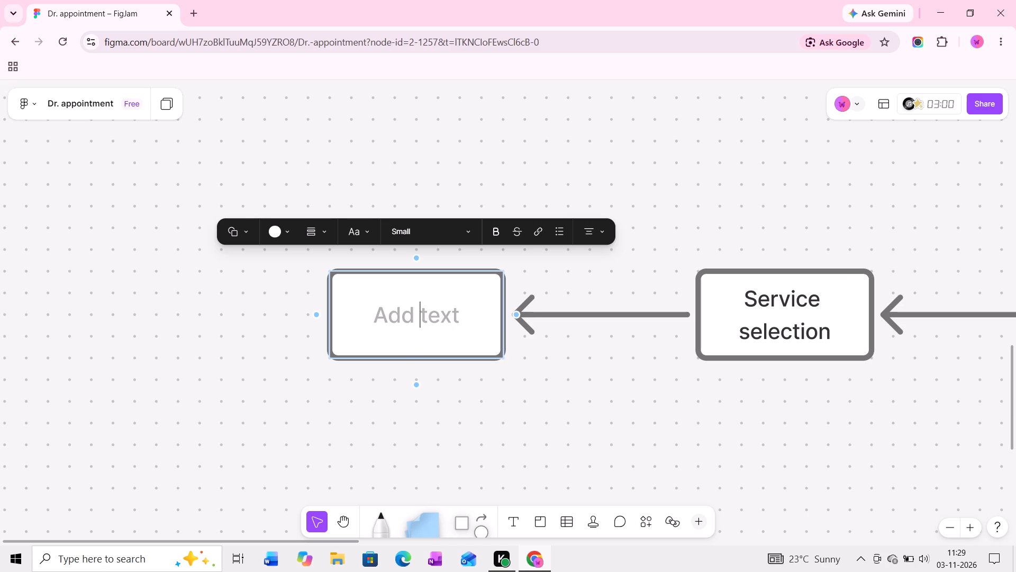
text(ser)
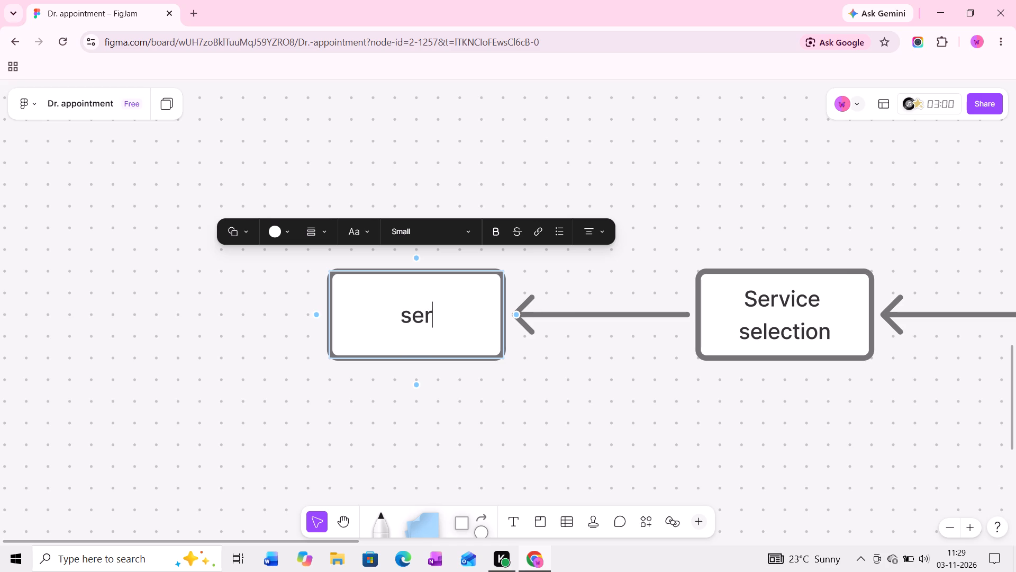
text(civ)
key(BackSpace)
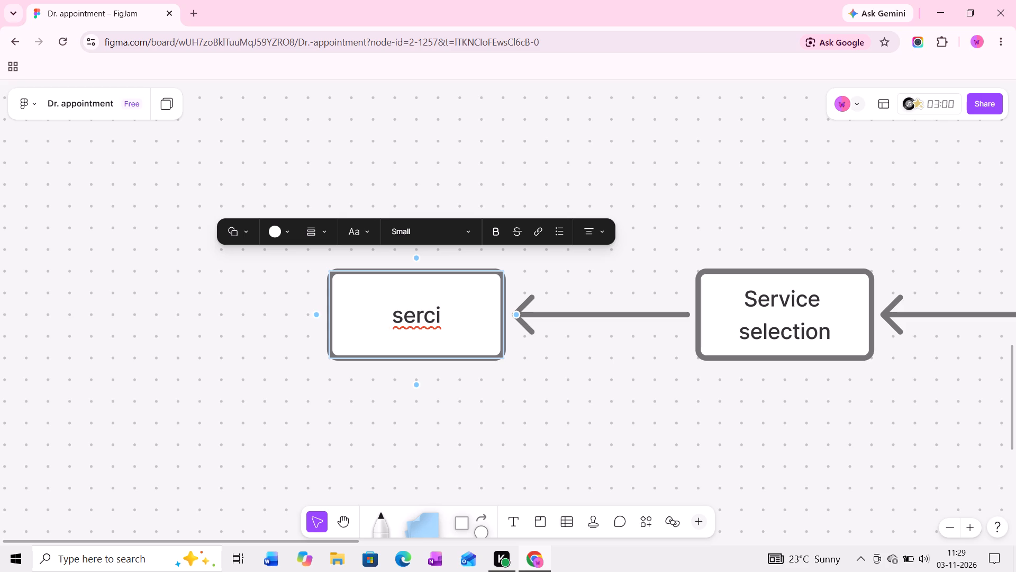
key(BackSpace)
key(BackSpace)
text(vice detail)
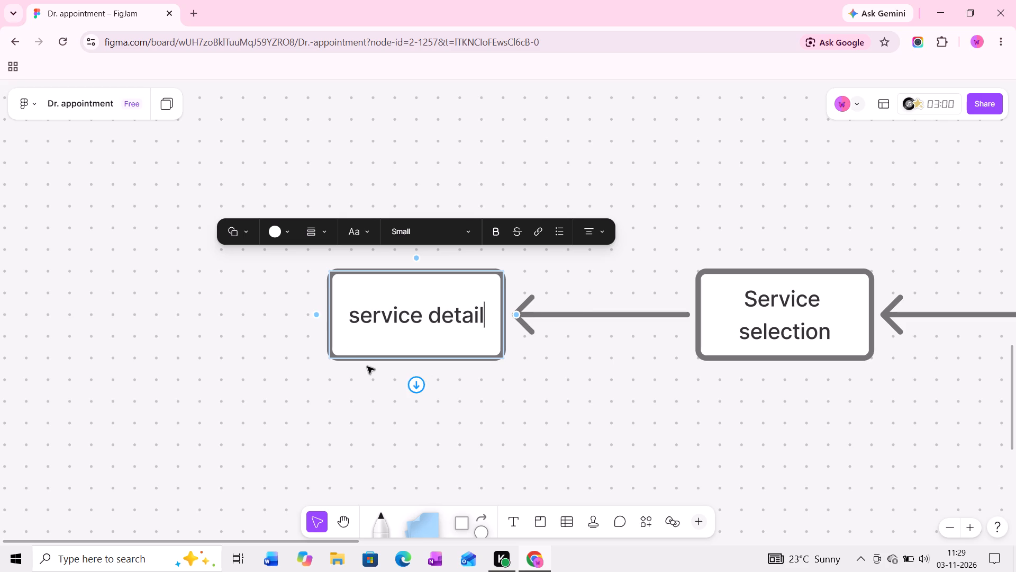
Add a connected box to the left of service detail and label it "date / time selection".
click(311, 315)
middle_drag(214, 312, 268, 317)
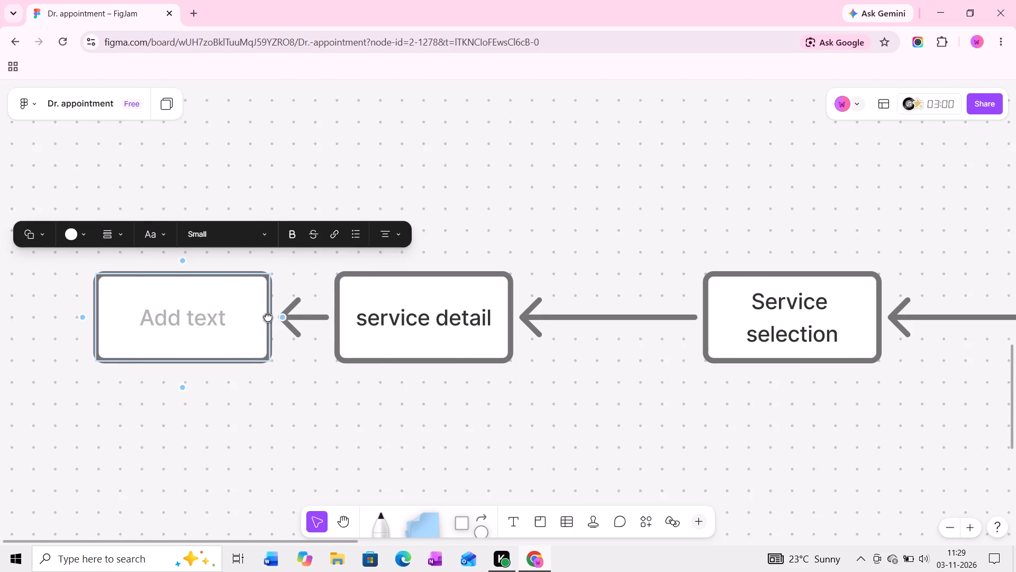
middle_drag(268, 317, 344, 317)
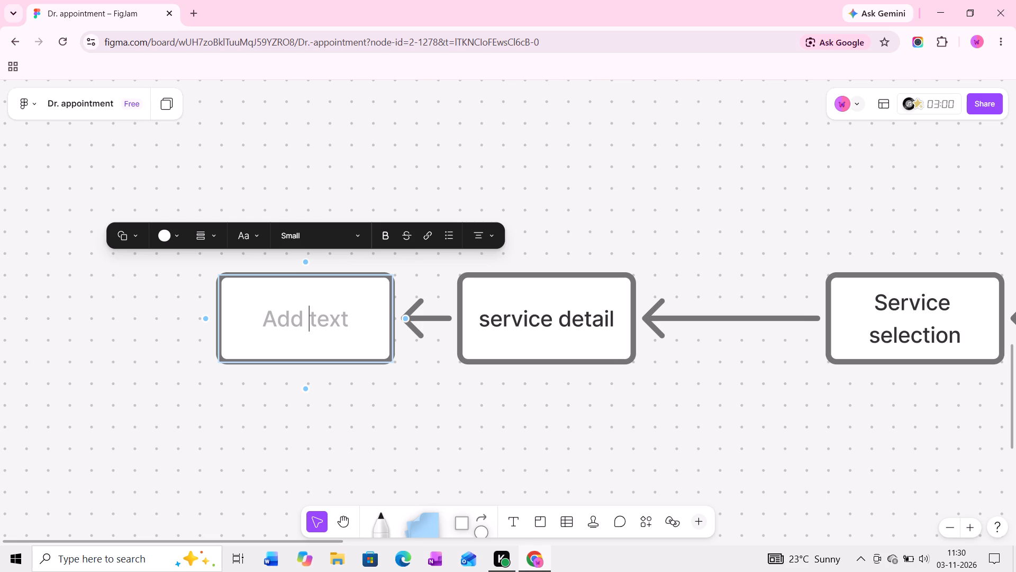
text(date)
key(space)
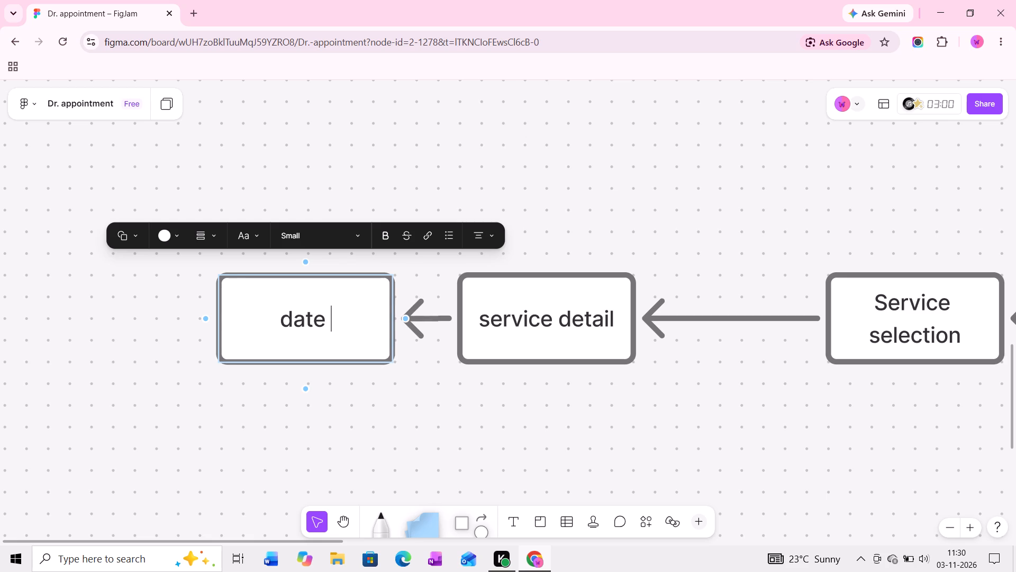
text(/ time sek)
key(BackSpace)
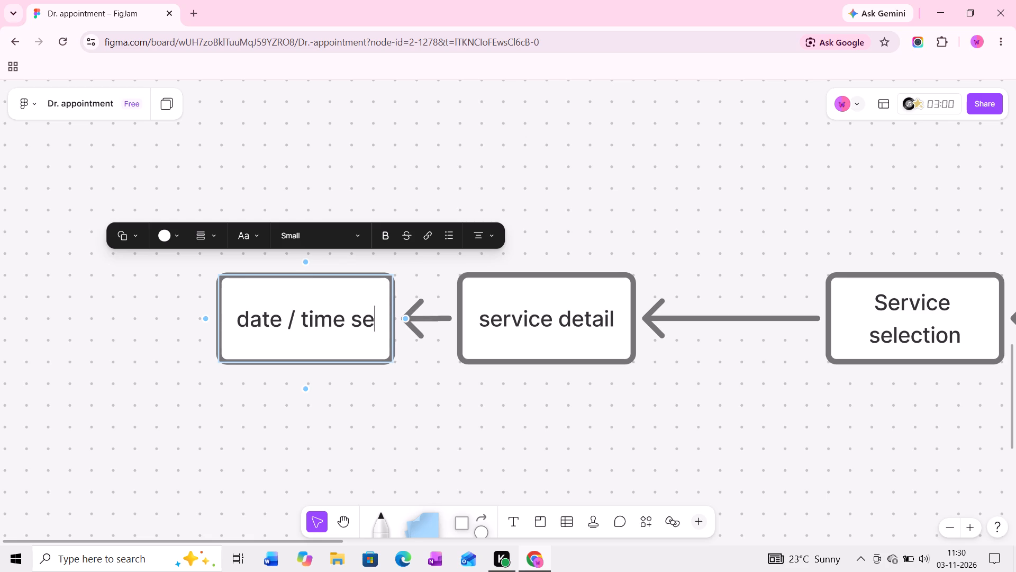
text(le)
text(ction)
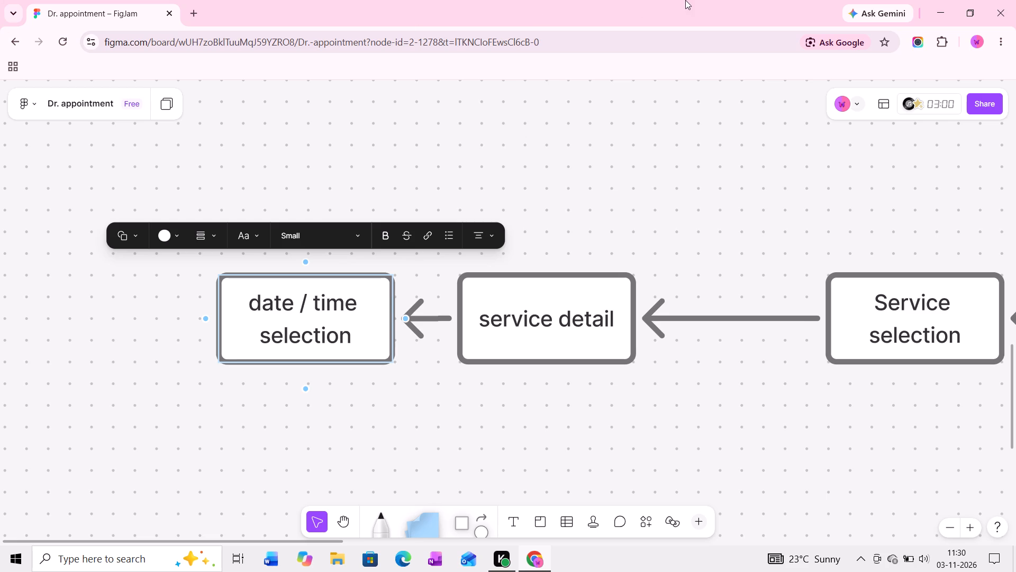
Add a connected box to the left of date / time selection and label it "select stylist".
click(202, 319)
middle_drag(245, 319, 492, 320)
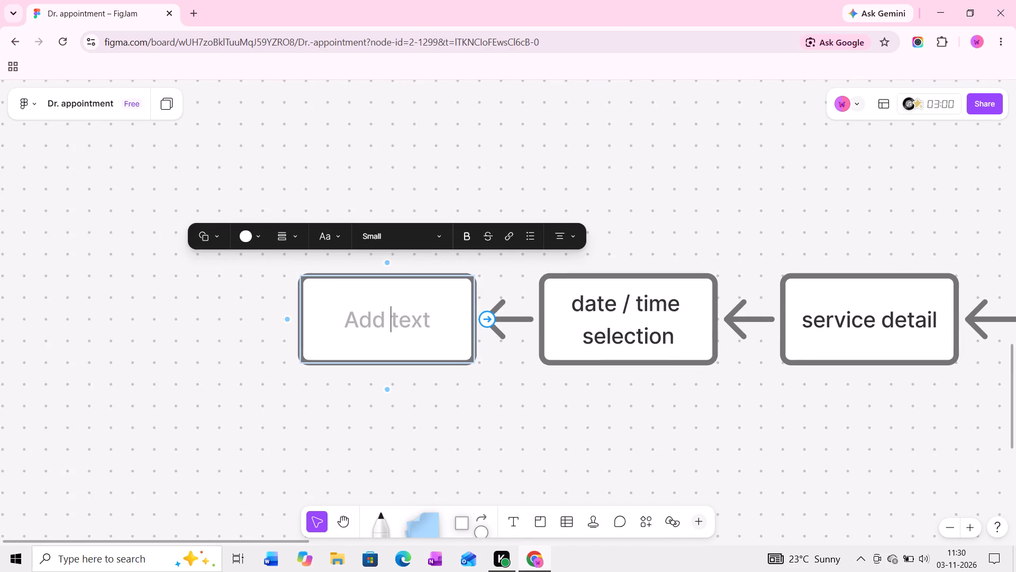
text(choose)
key(space)
key(BackSpace)
key(BackSpace)
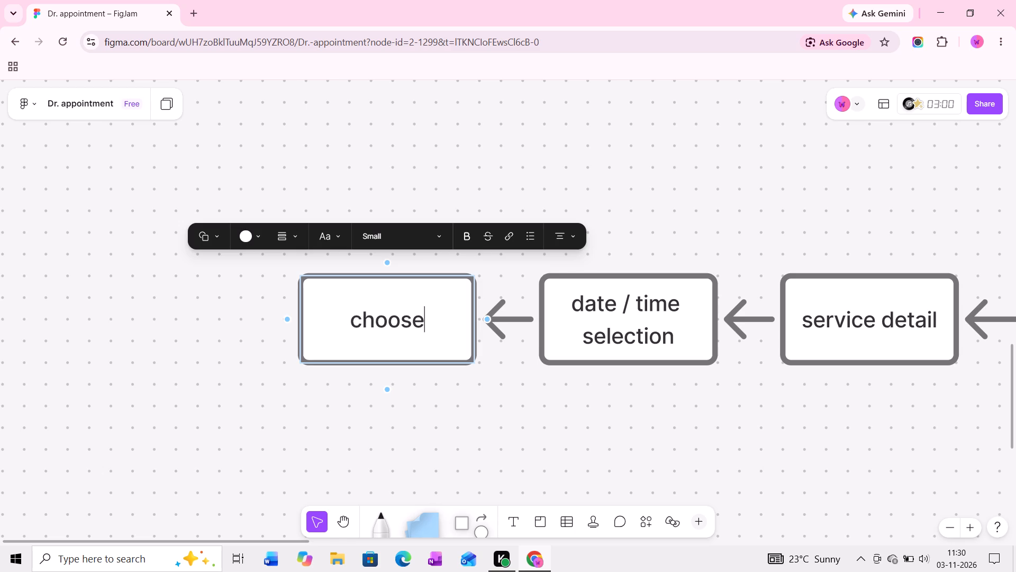
key(BackSpace)
key(BackSpace)
key(BackSpace)
key(BackSpace)
key(BackSpace)
text(selectio)
key(BackSpace)
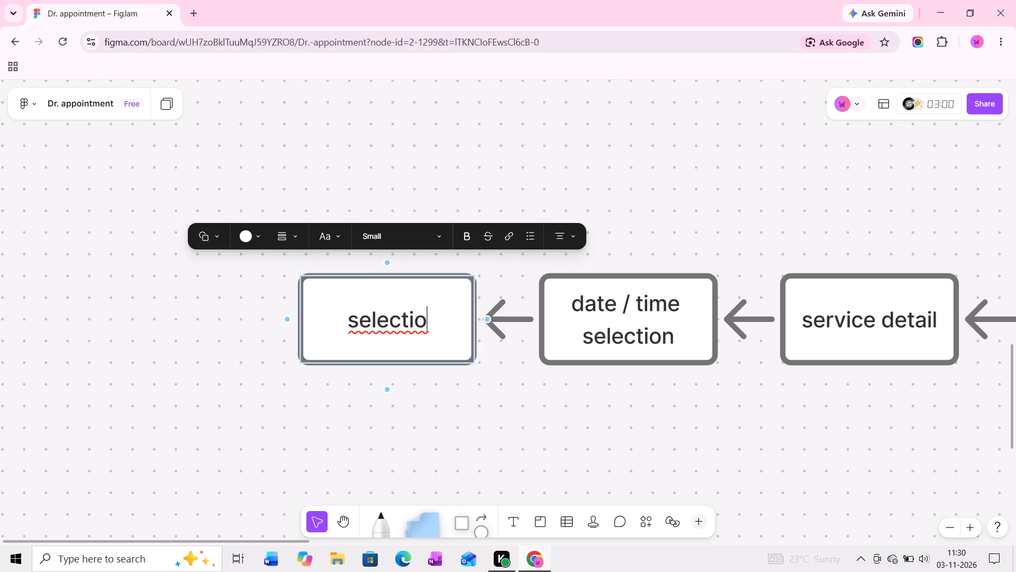
key(BackSpace)
key(space)
text(stylist)
Add a connected box to the left of select stylist and label it "appointment detail".
click(290, 315)
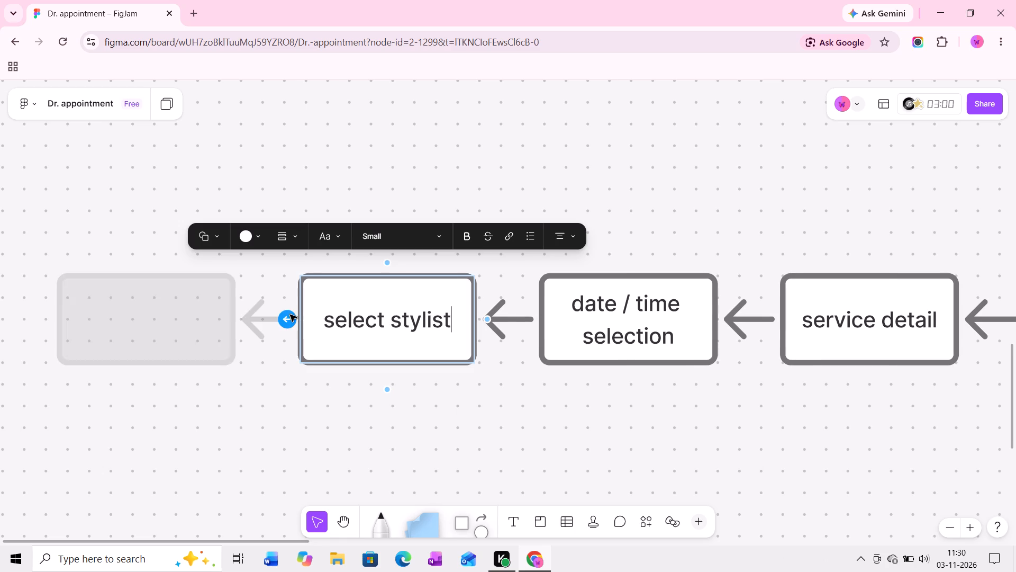
middle_drag(420, 373, 660, 398)
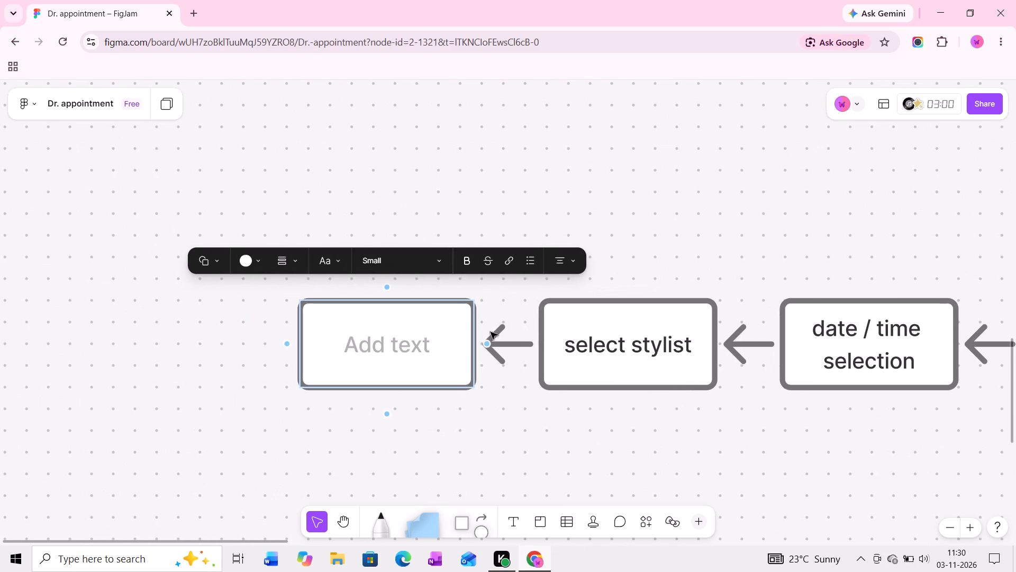
text(appointment detail)
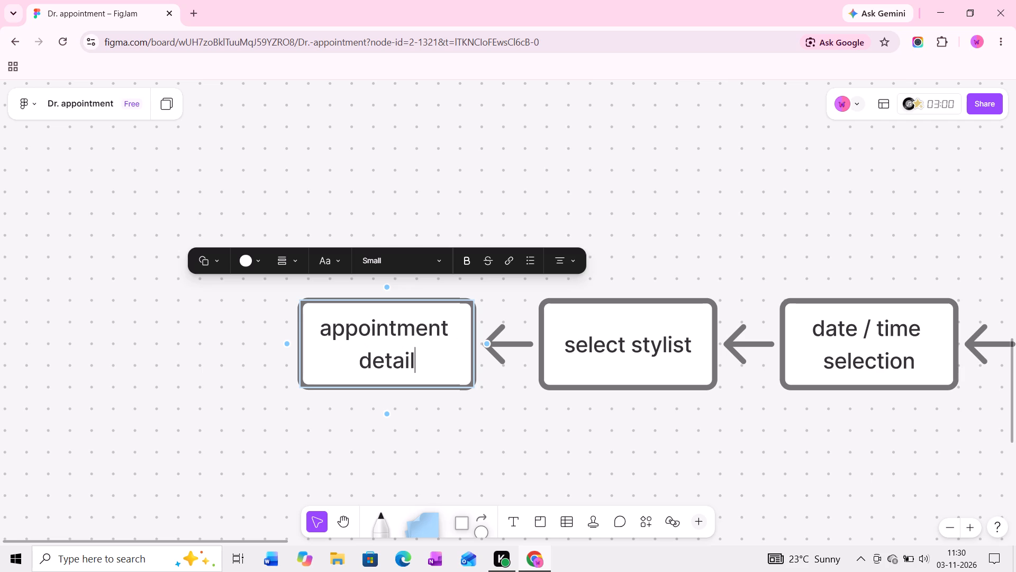
Add a connected box to the left of appointment detail and label it "select pay method".
click(284, 345)
middle_drag(323, 348, 591, 356)
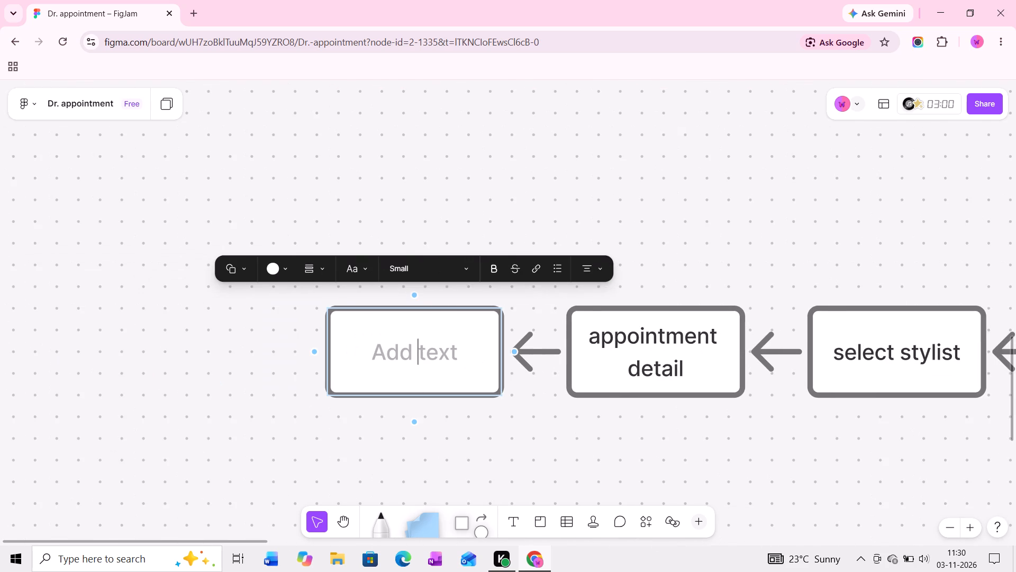
ctrl+scroll(452, 353, up, 2)
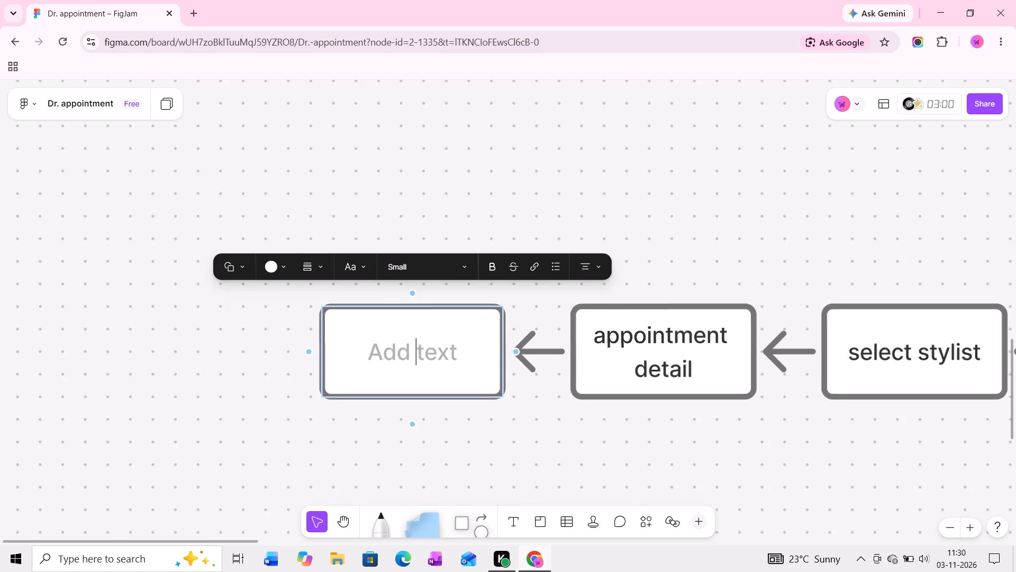
ctrl+scroll(439, 353, up, 1)
middle_drag(439, 353, 439, 360)
text(selecte pay method)
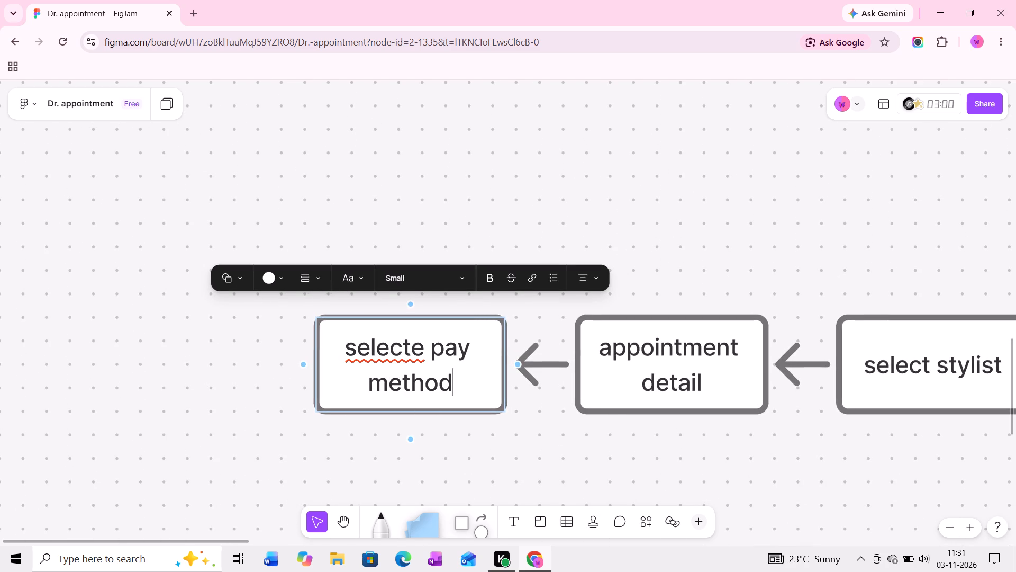
click(421, 348)
key(BackSpace)
Add a connected box to the left of select pay method and label it "receipt summary".
click(299, 364)
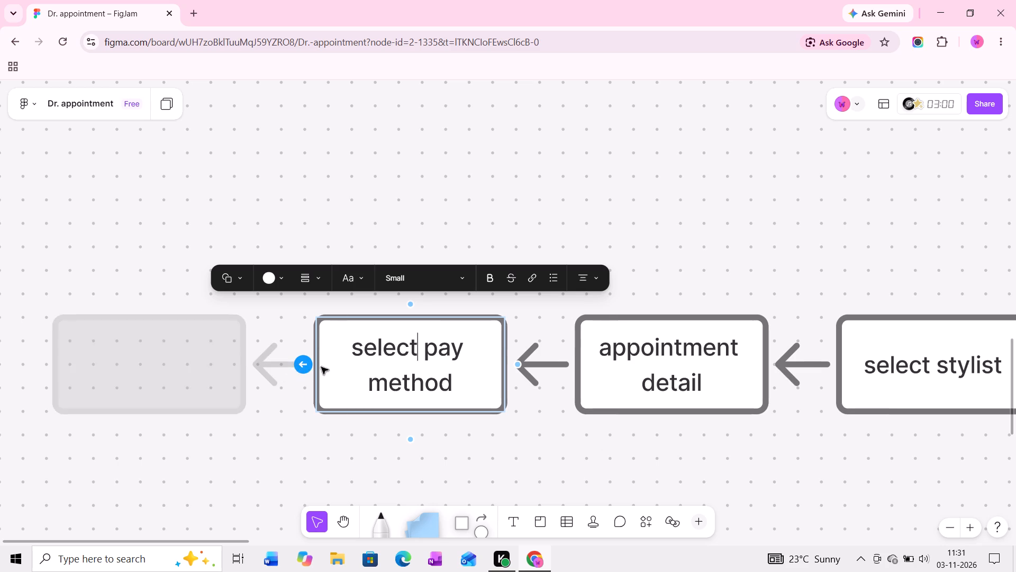
middle_drag(321, 367, 470, 378)
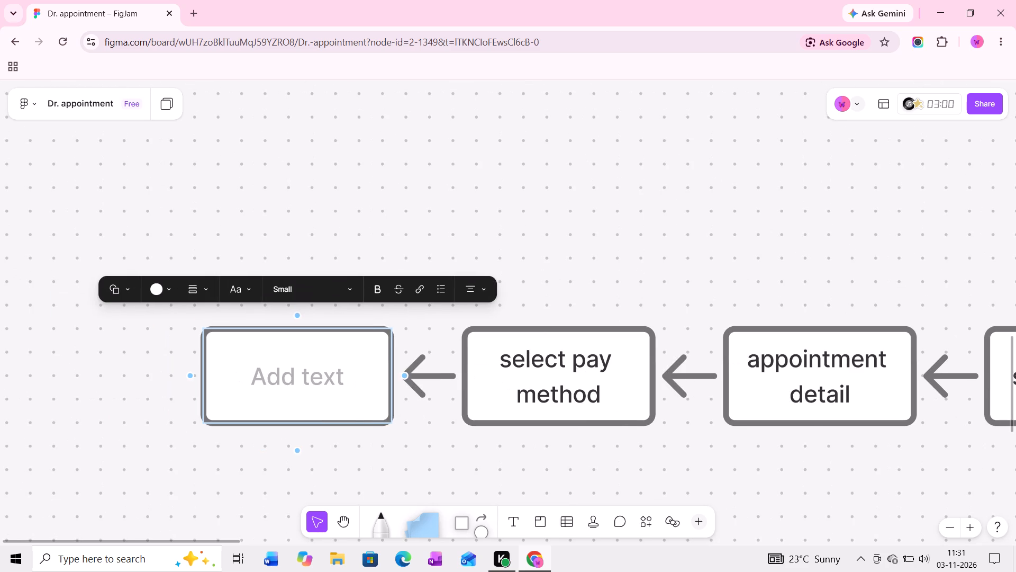
text(re)
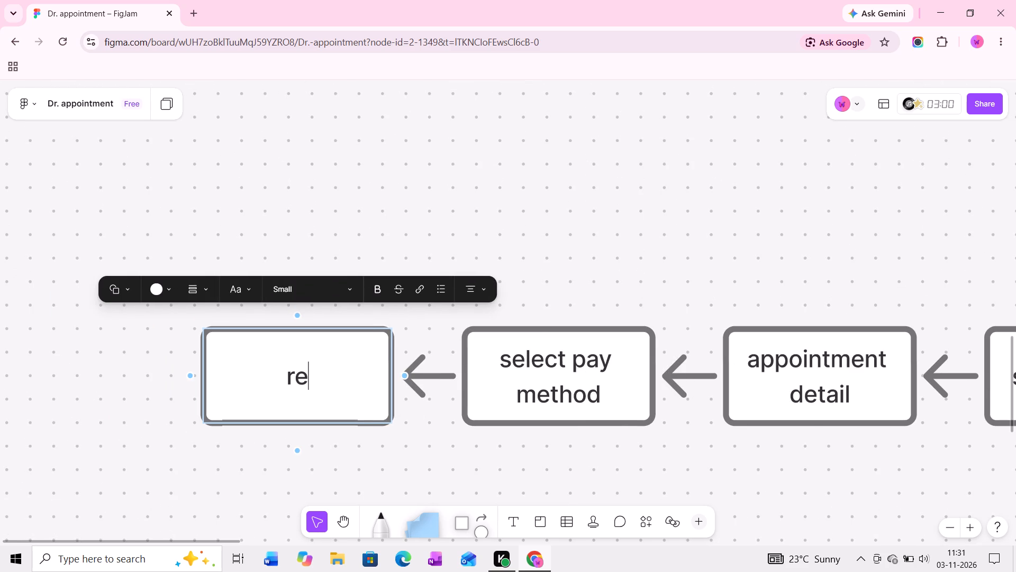
text(ce)
key(o)
key(BackSpace)
text(ip)
text(t sumary)
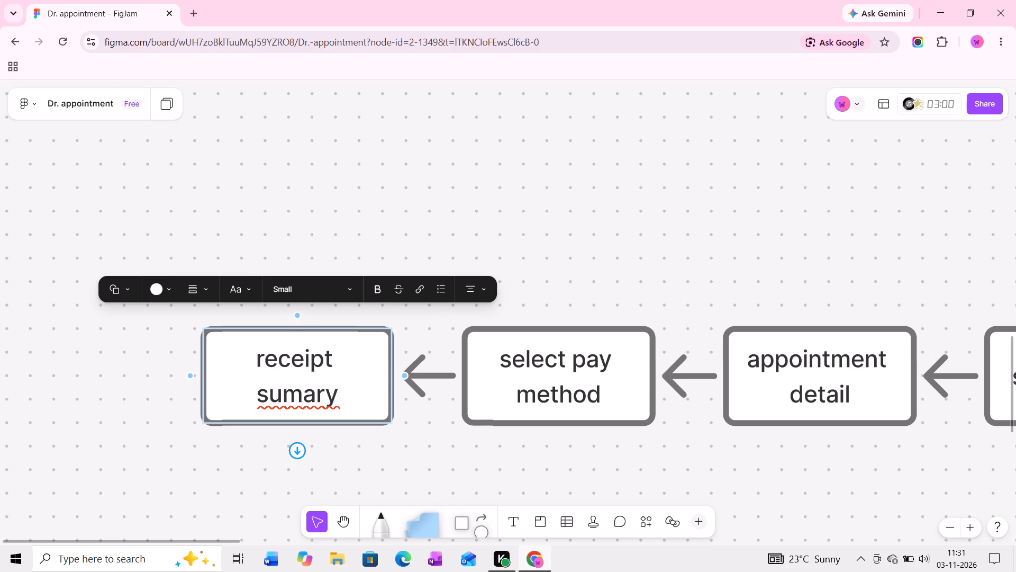
click(305, 406)
key(m)
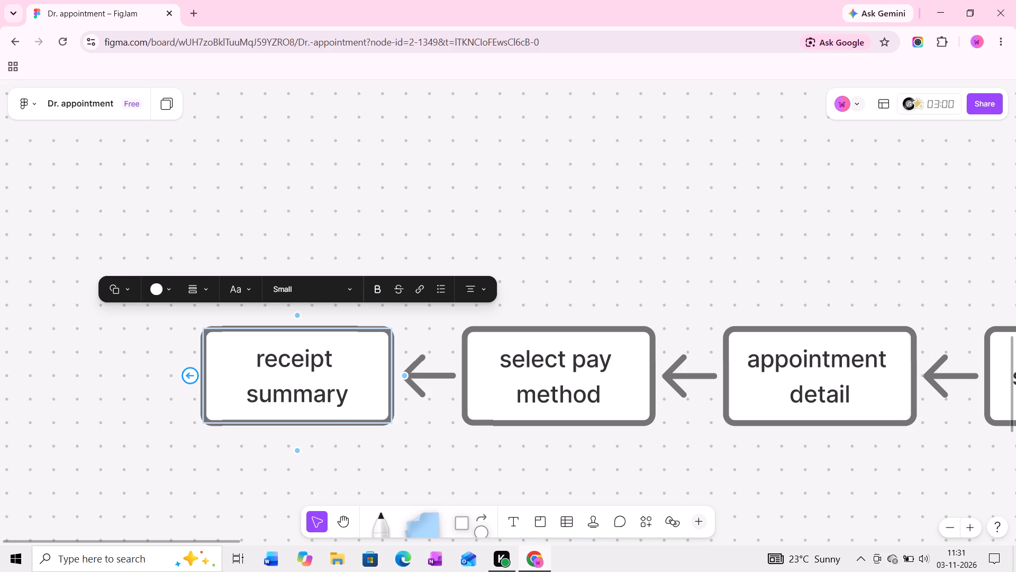
Add a connected box to the left of receipt summary and label it "scan-able reciept".
click(188, 371)
middle_drag(282, 374, 453, 379)
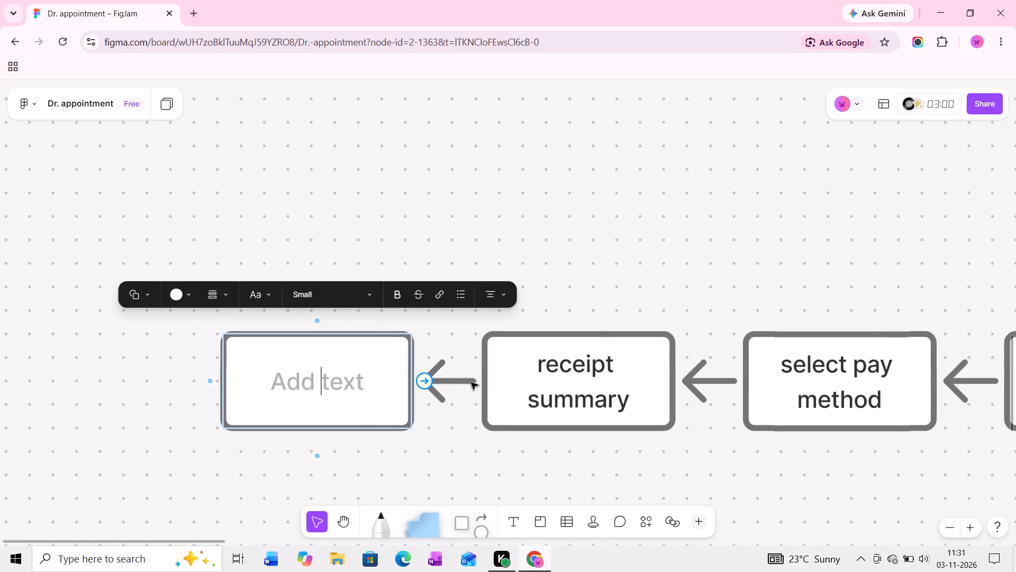
key(s)
key(n)
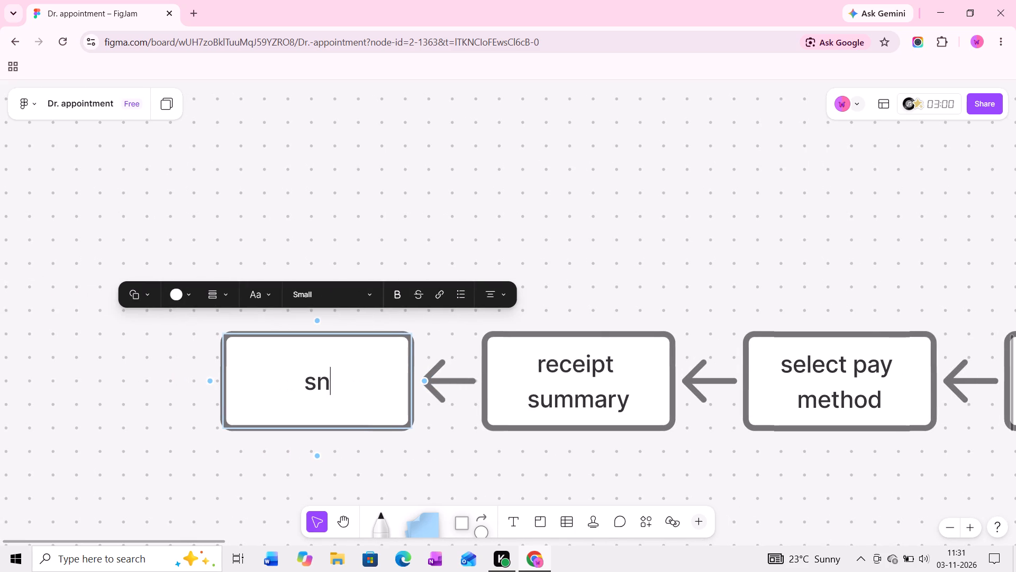
key(BackSpace)
text(cana)
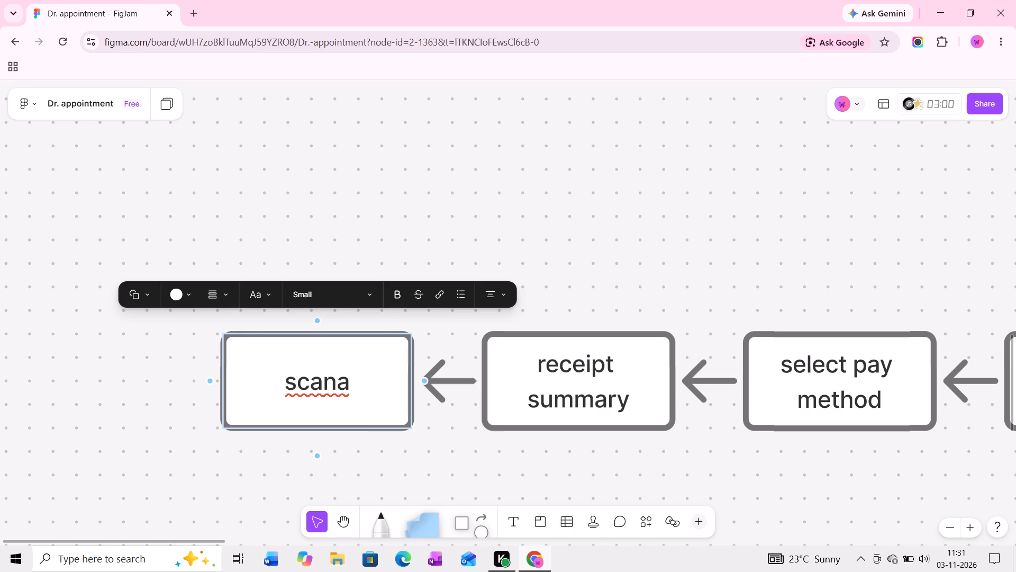
text(ble)
key(space)
key(BackSpace)
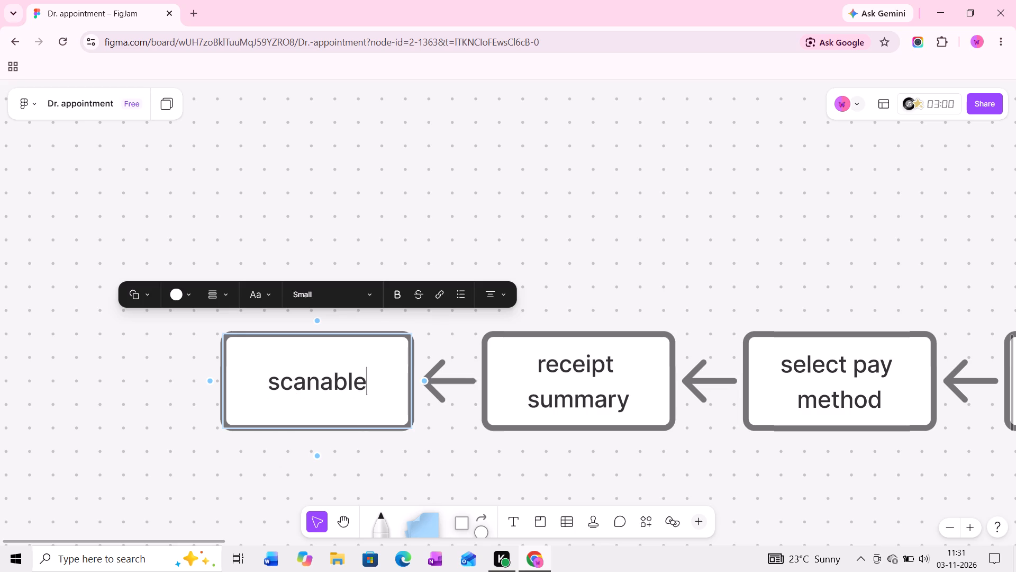
key(BackSpace)
key(BackSpace)
key(BackSpace)
key(BackSpace)
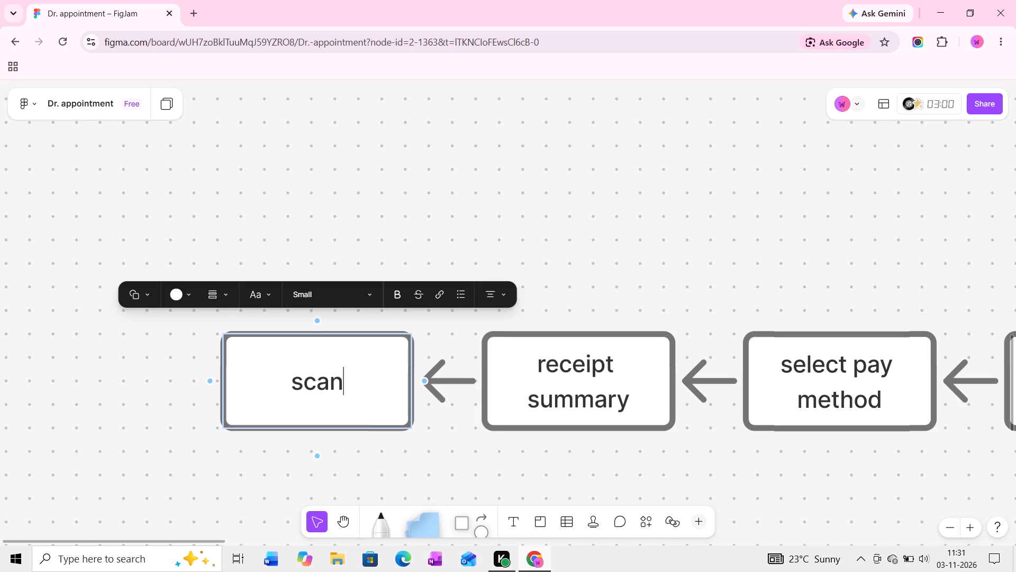
key(space)
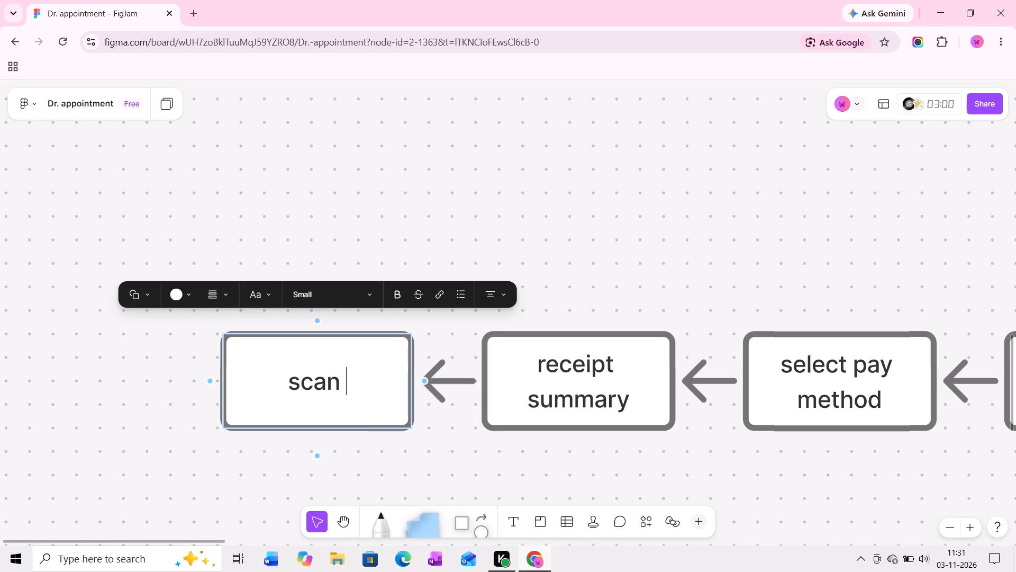
text(a)
key(BackSpace)
key(BackSpace)
text(-abke)
key(space)
key(BackSpace)
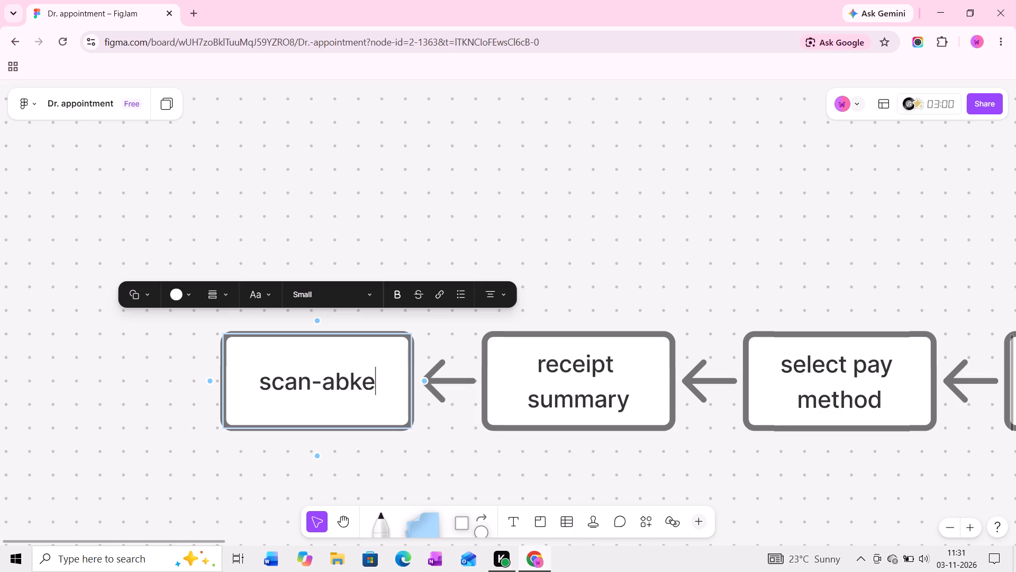
key(BackSpace)
key(BackSpace)
text(le)
key(space)
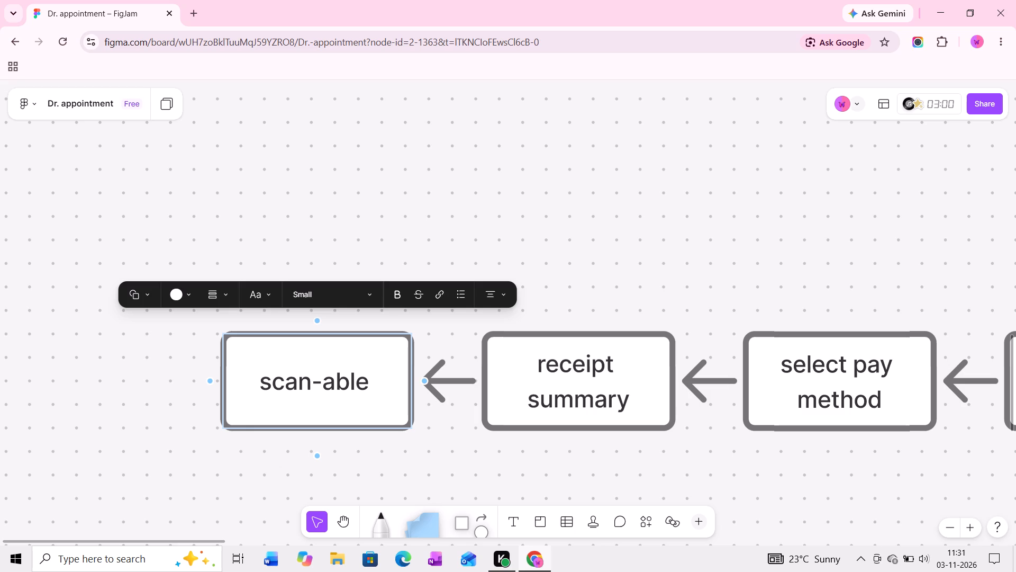
key(a)
key(BackSpace)
text(re)
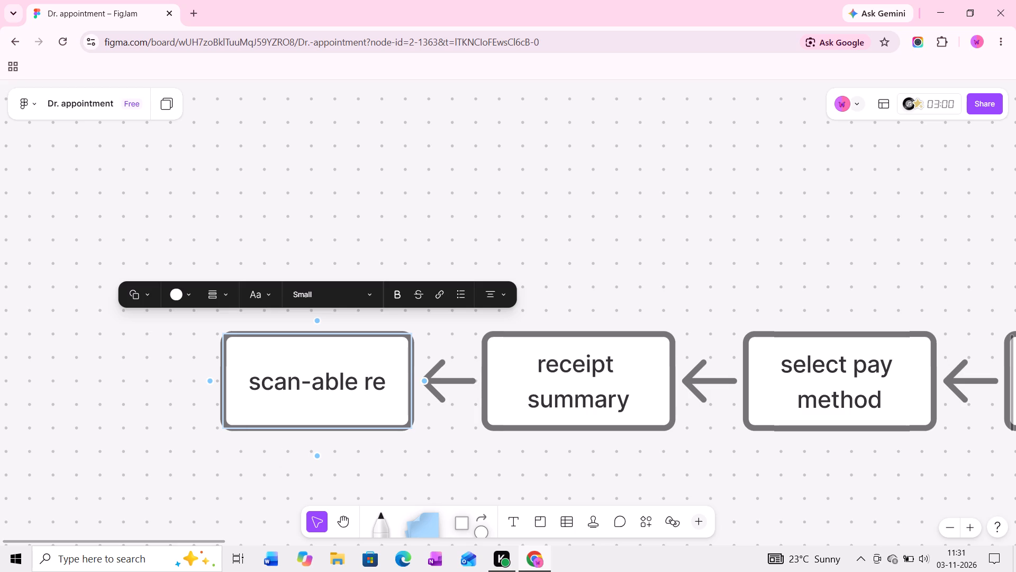
text(cieolt)
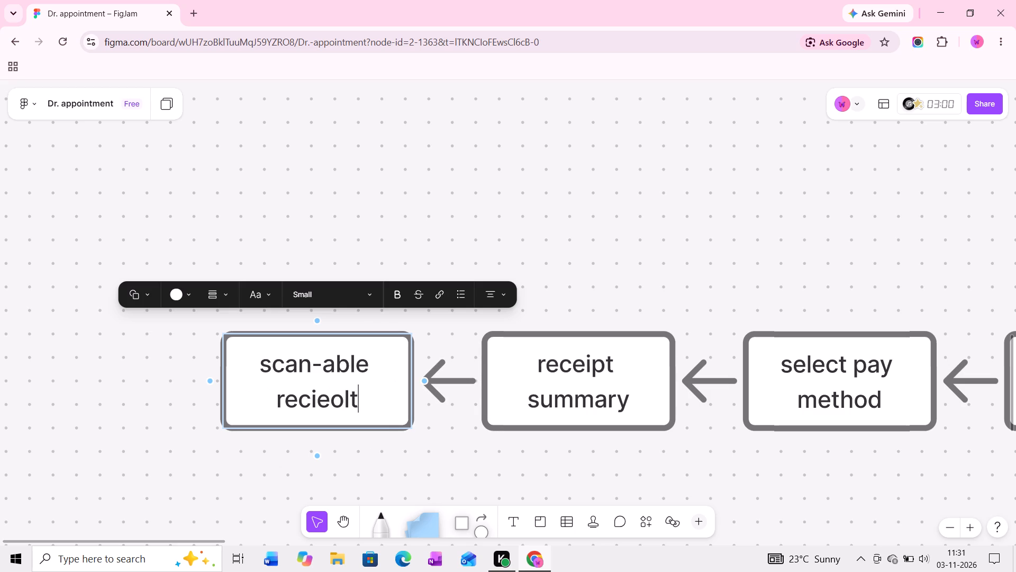
key(BackSpace)
key(BackSpace)
key(BackSpace)
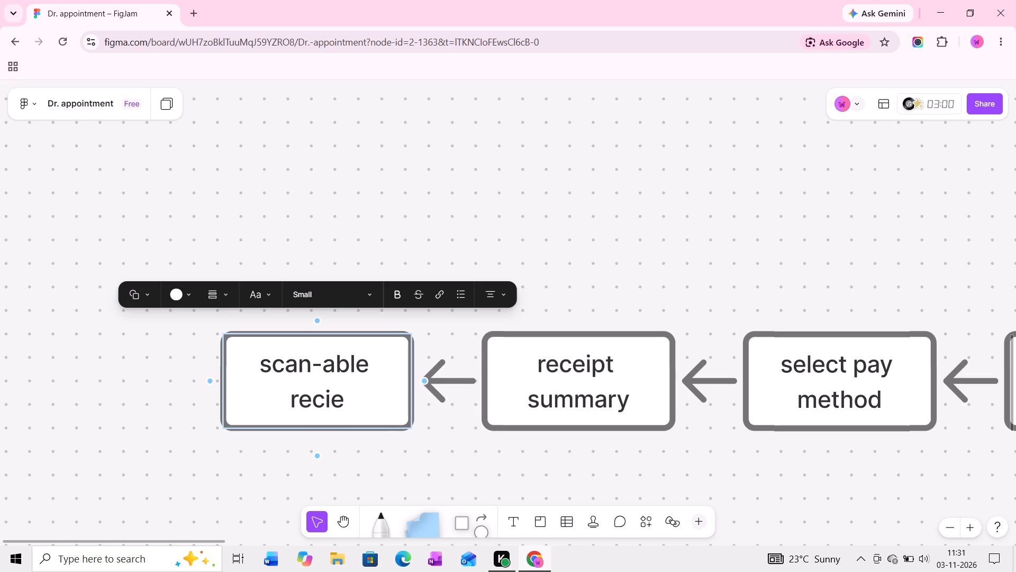
text(pt)
click(741, 242)
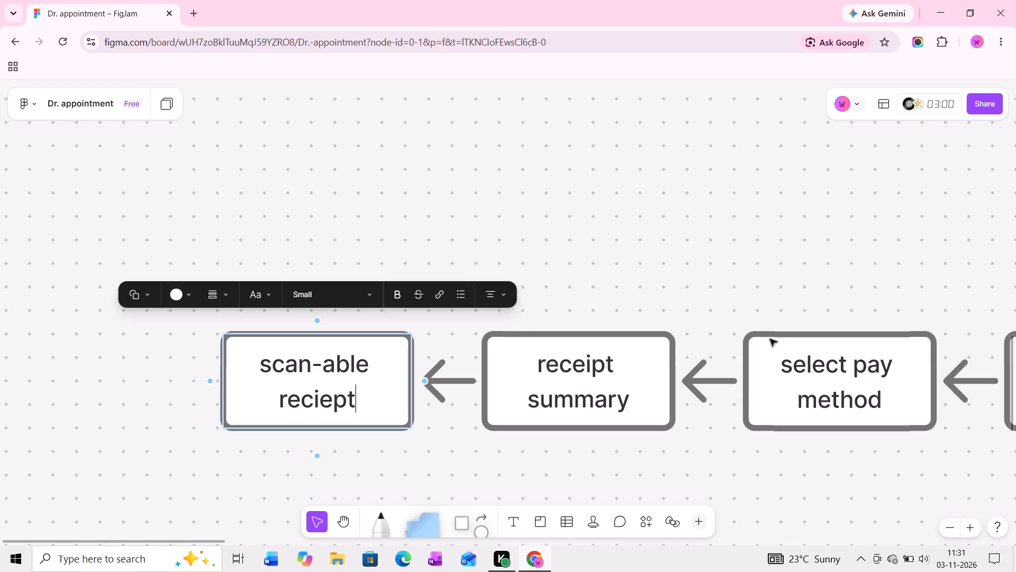
Review the booking path from the scan-able receipt box back to the appointment detail and select stylist boxes.
ctrl+scroll(776, 355, down, 3)
middle_drag(771, 363, 540, 316)
middle_drag(635, 321, 537, 317)
middle_drag(672, 321, 604, 323)
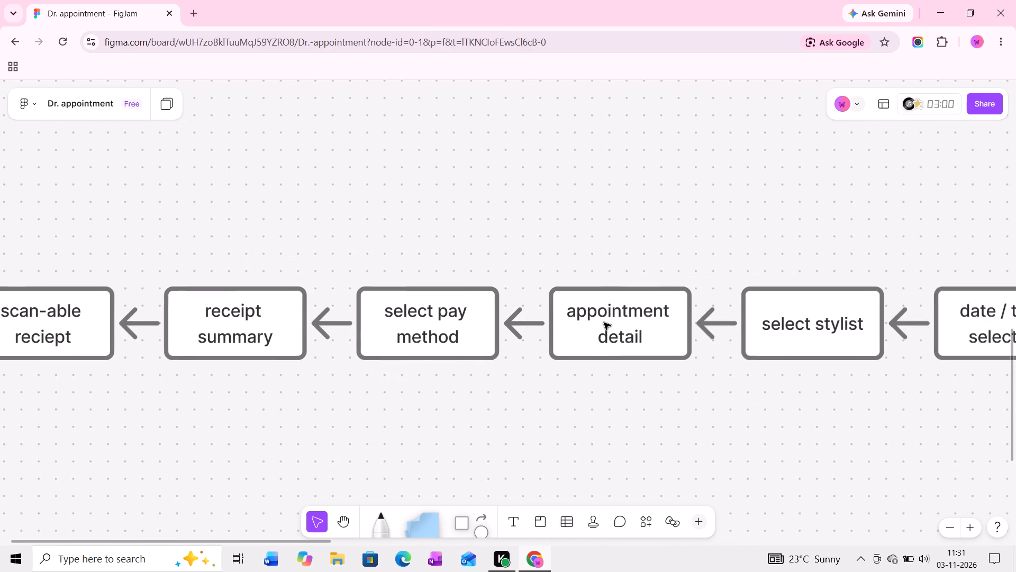
middle_drag(648, 321, 528, 321)
middle_drag(574, 317, 565, 317)
ctrl+scroll(531, 317, up, 5)
middle_drag(532, 317, 488, 320)
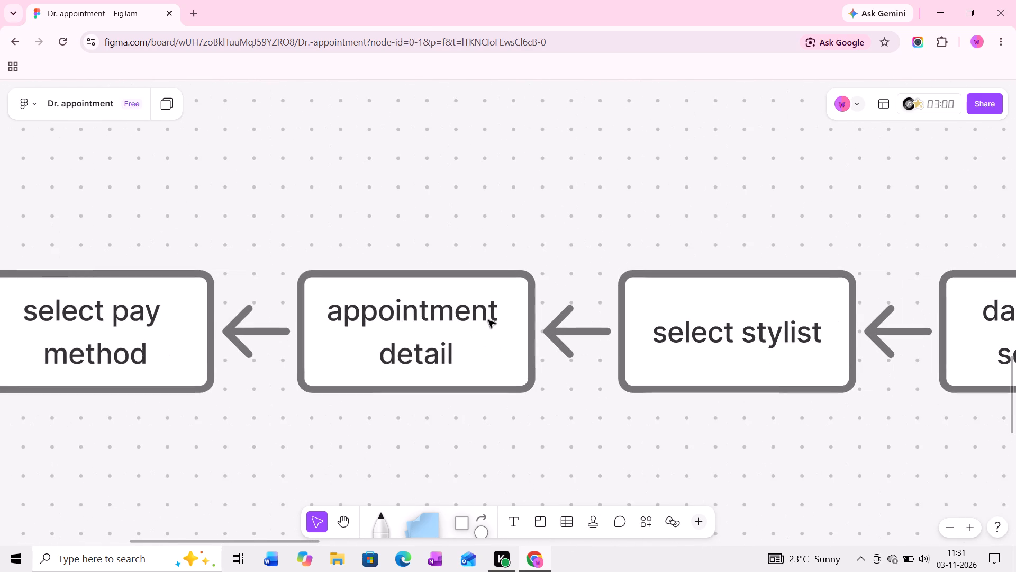
ctrl+scroll(488, 320, down, 2)
middle_drag(487, 320, 476, 323)
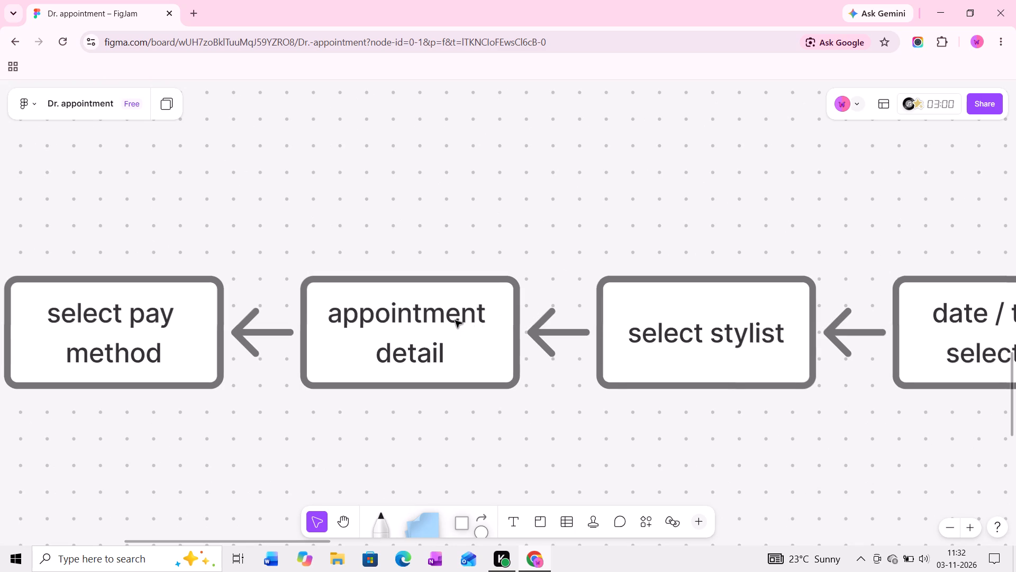
Add a connected box above service detail and label it "detail description".
middle_drag(755, 315, 631, 317)
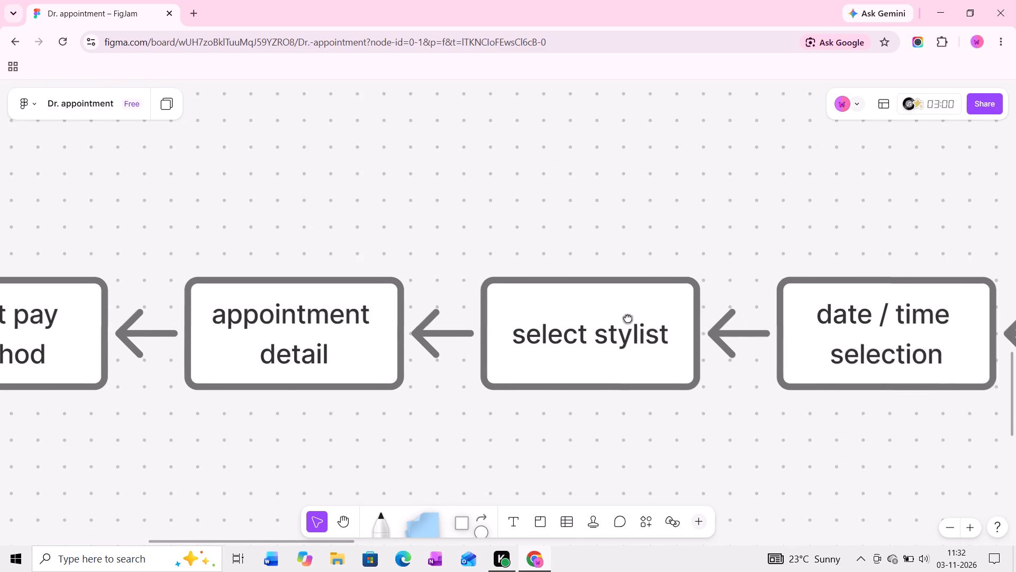
middle_drag(899, 332, 733, 320)
middle_drag(904, 333, 650, 332)
middle_drag(740, 329, 646, 328)
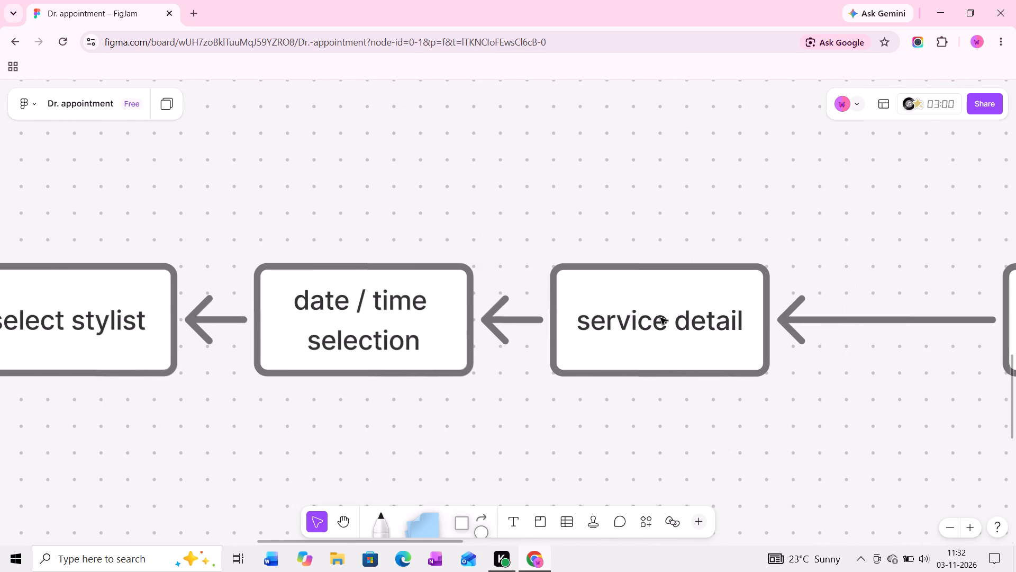
click(667, 307)
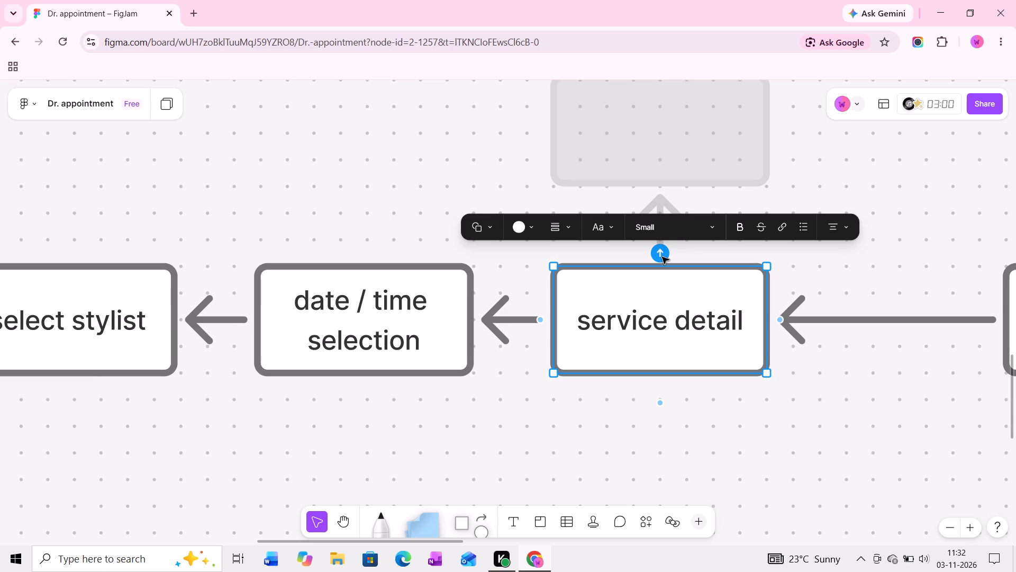
click(662, 257)
middle_drag(664, 255, 662, 333)
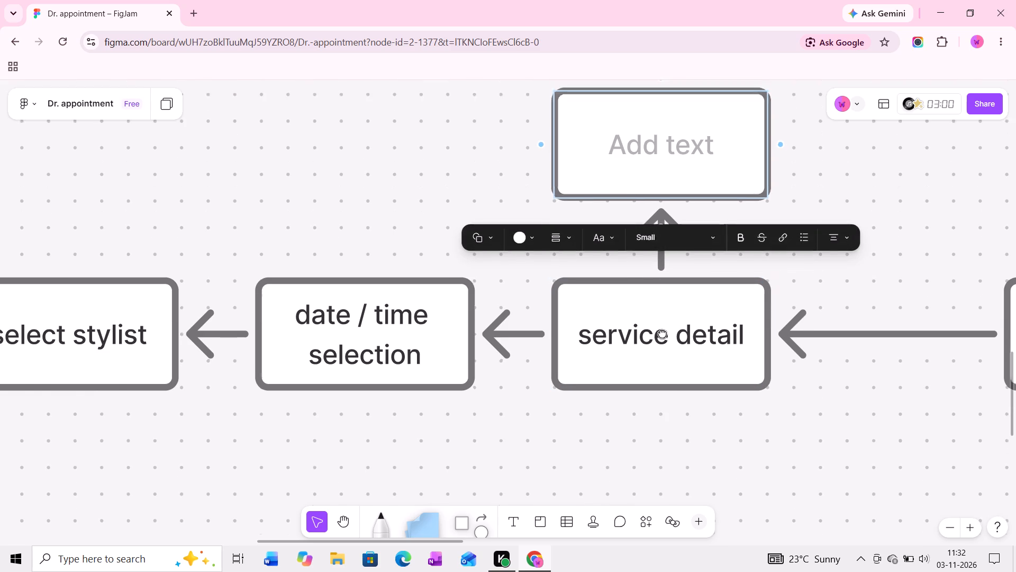
middle_drag(662, 333, 662, 360)
text(detail des)
text(cr)
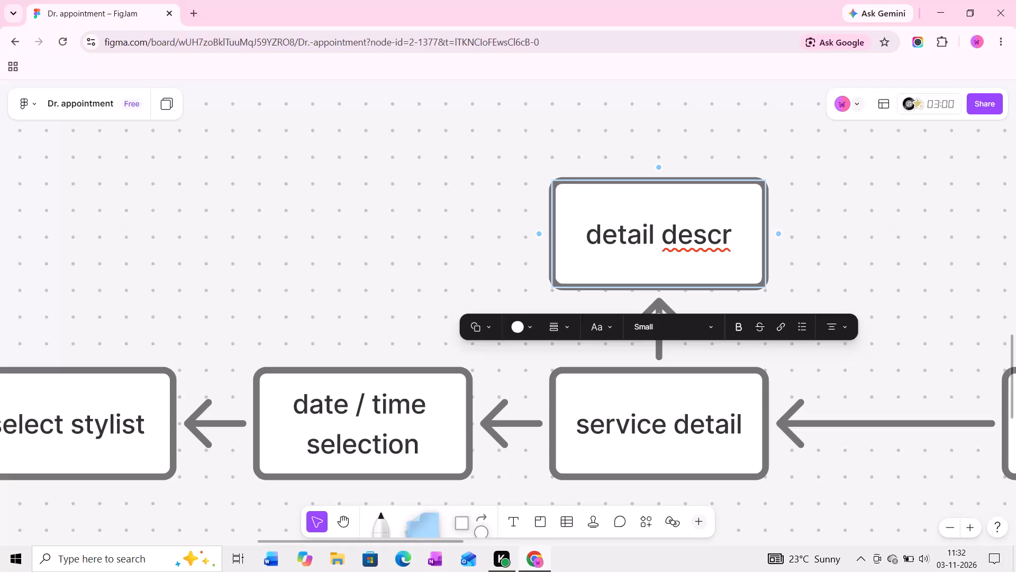
text(iption)
key(space)
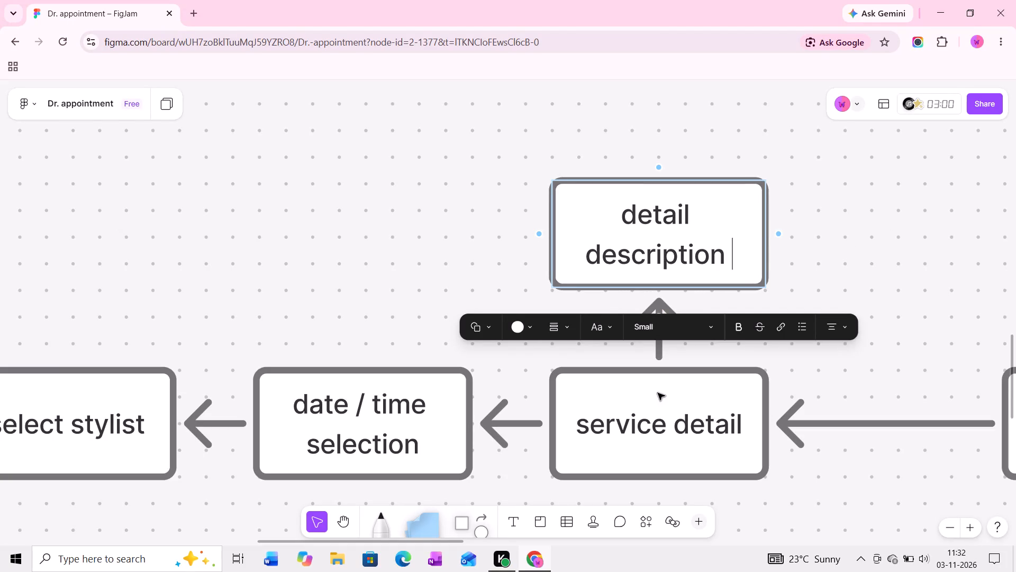
Add a second connected box above service detail and label it "continue CTA".
click(658, 404)
click(657, 359)
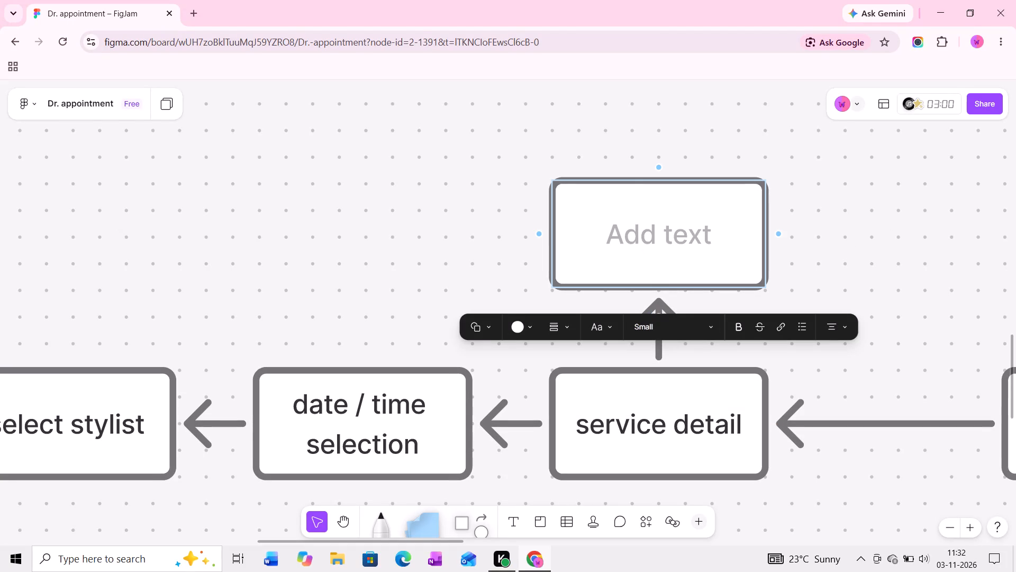
text(continue)
key(space)
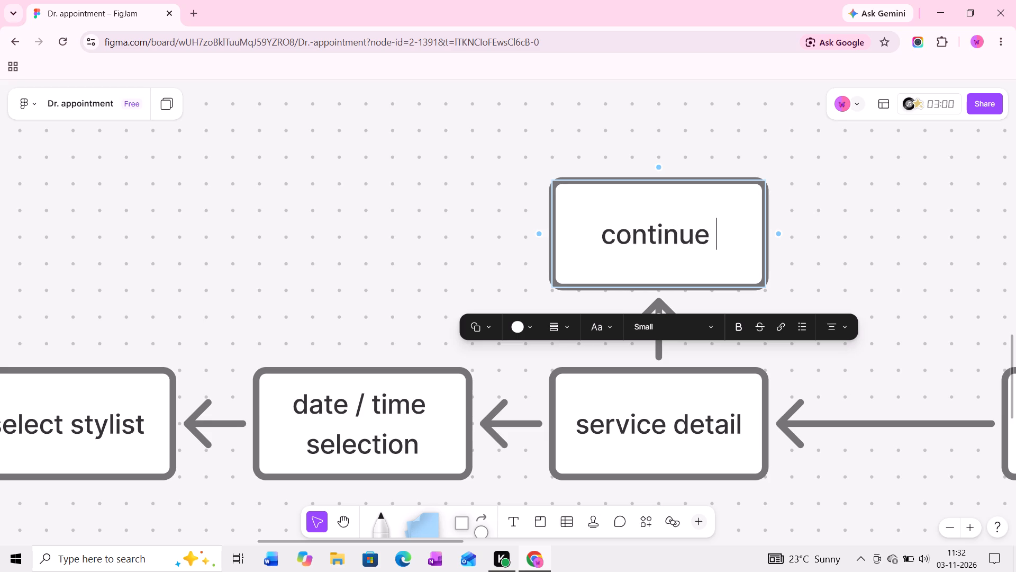
text(CT)
text(A)
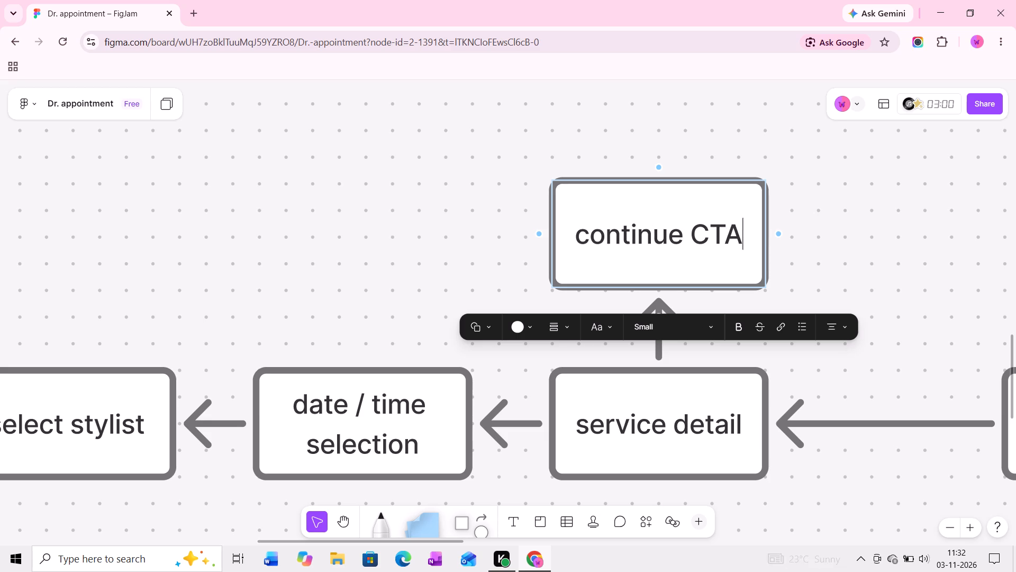
key(space)
Move the continue CTA box off the detail description box, placing it just to the left of it.
click(640, 212)
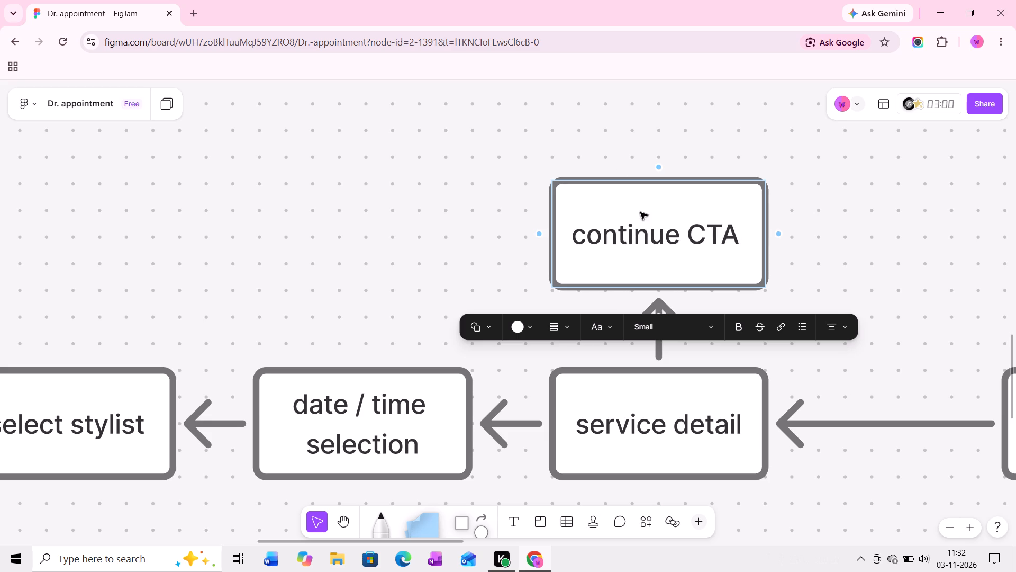
drag(676, 226, 558, 226)
click(866, 223)
drag(723, 229, 679, 229)
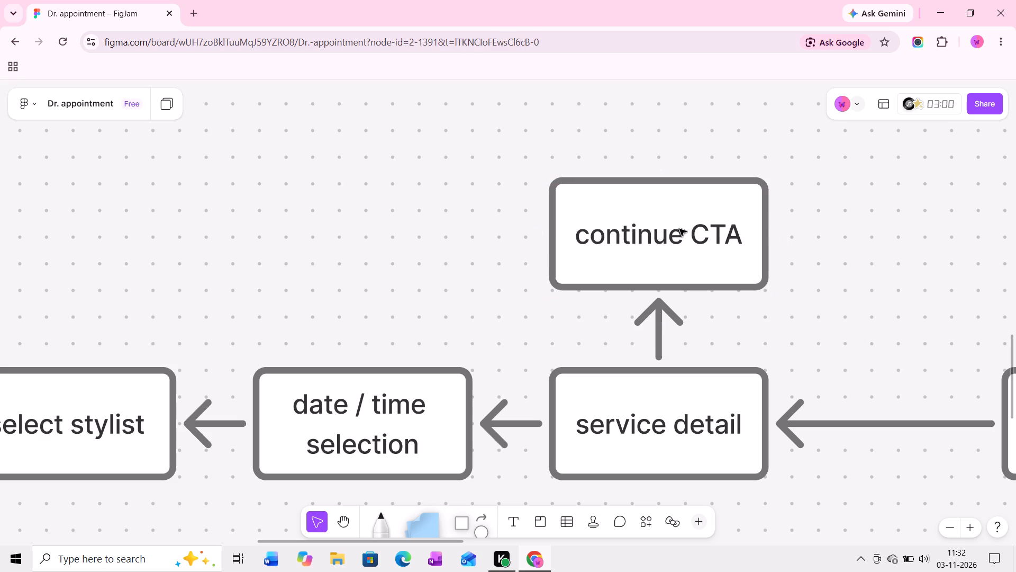
drag(679, 229, 483, 228)
click(651, 356)
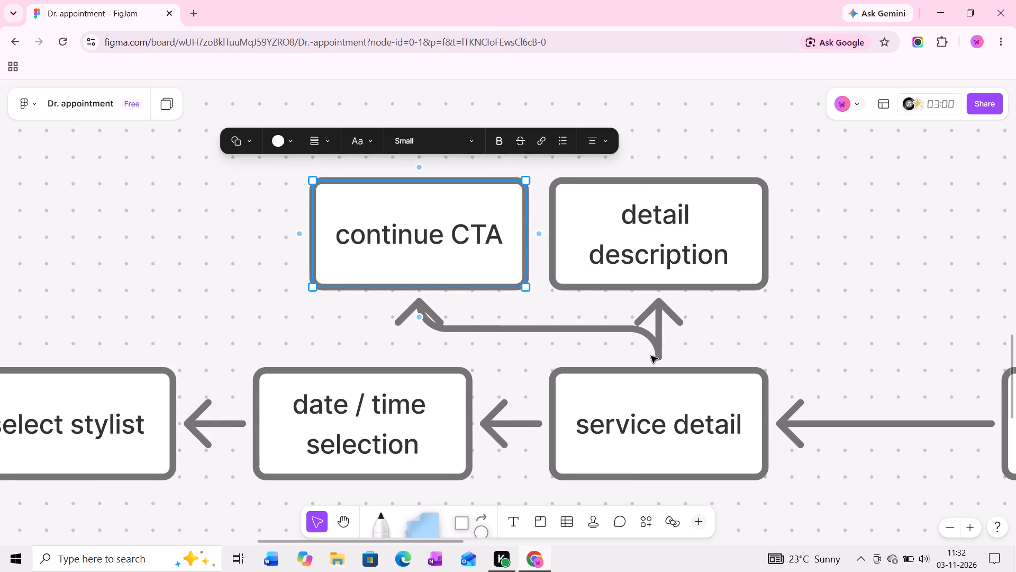
Add a third connected box above service detail and label it "Add more service CTA".
click(655, 385)
click(656, 348)
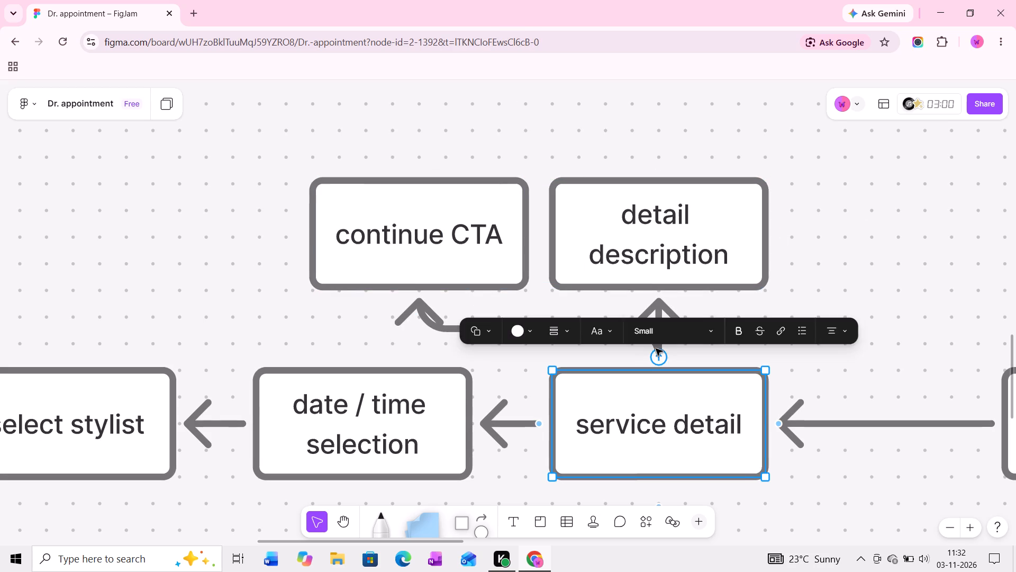
click(658, 357)
click(660, 389)
click(659, 362)
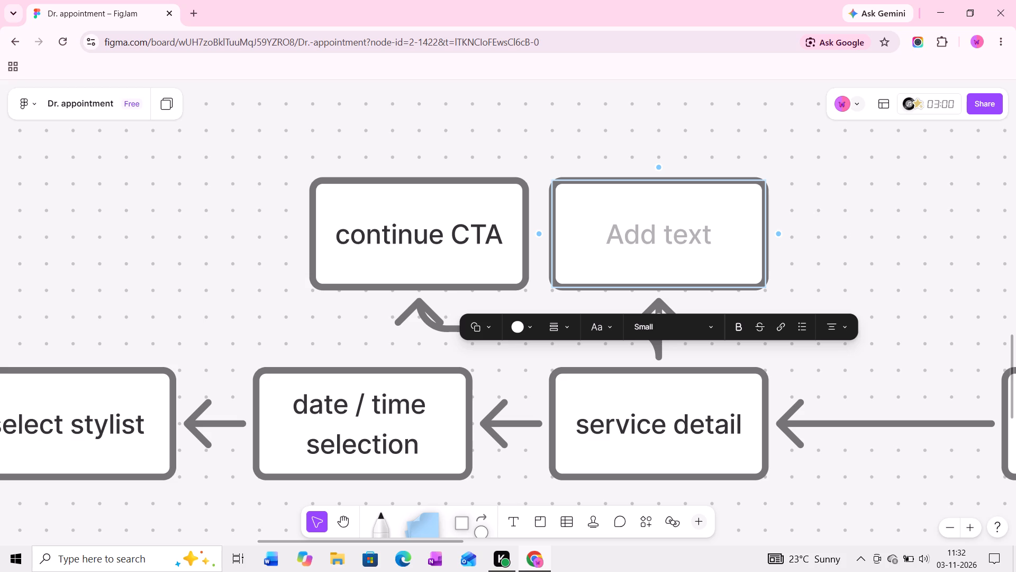
text(Add)
key(space)
key(space)
key(BackSpace)
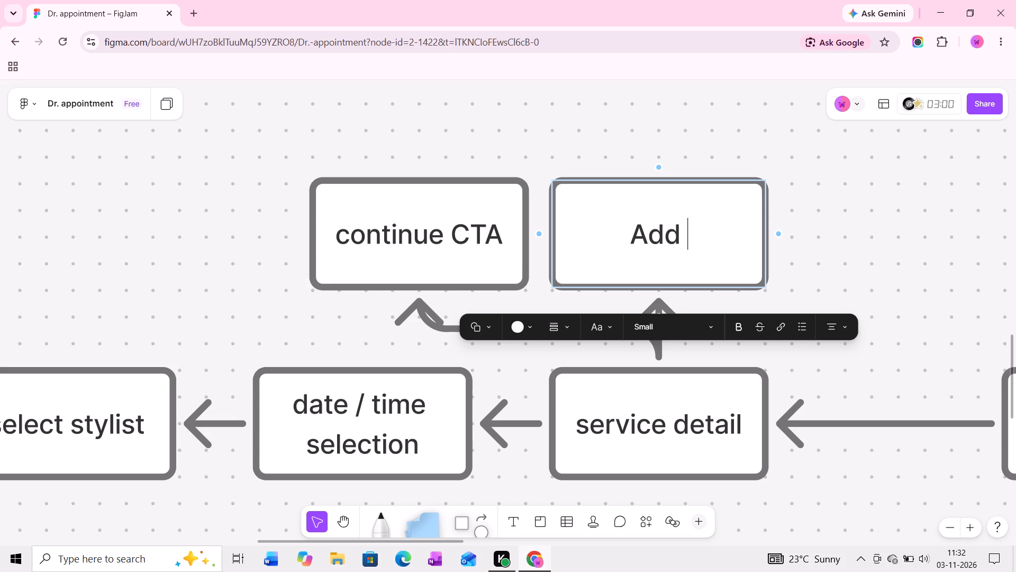
text(more ser)
text(vice CTA)
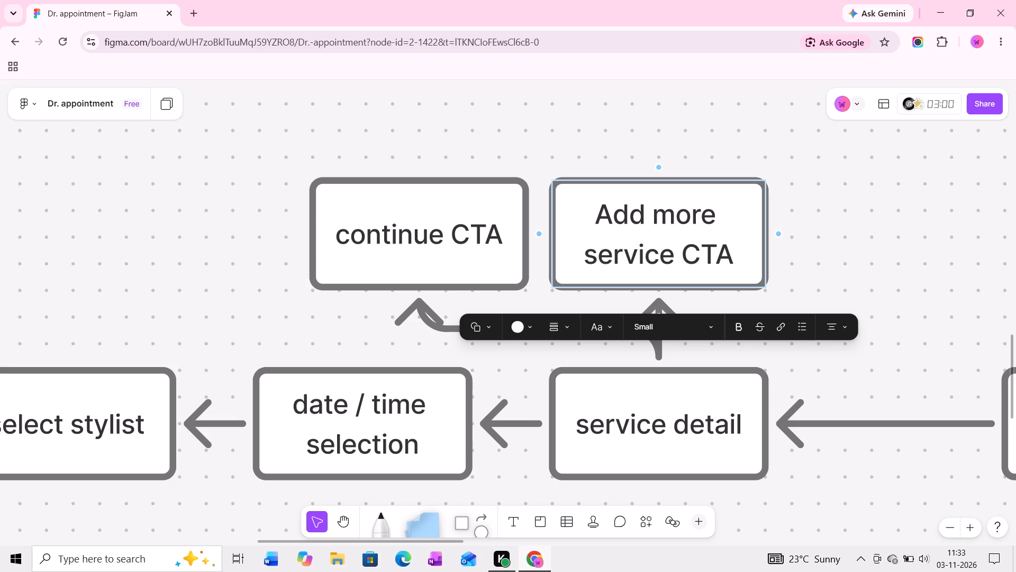
Move the Add more service CTA box off the detail description box, placing it just to the right of it.
click(863, 224)
drag(730, 223, 939, 228)
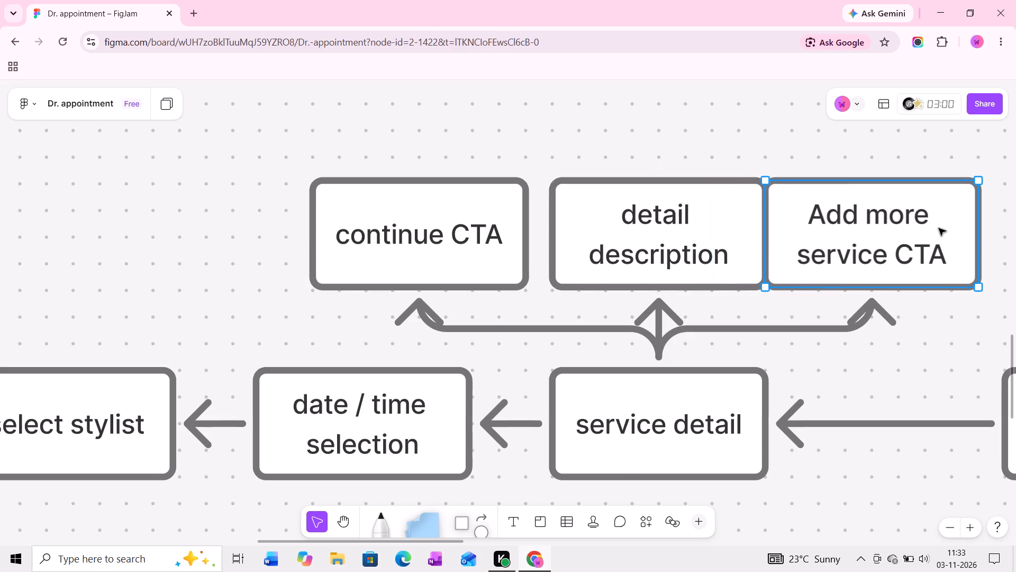
drag(939, 228, 965, 226)
Raise the Add more service CTA, detail description and continue CTA boxes slightly to widen the gap above service detail.
ctrl+scroll(858, 248, down, 5)
middle_drag(857, 252, 791, 251)
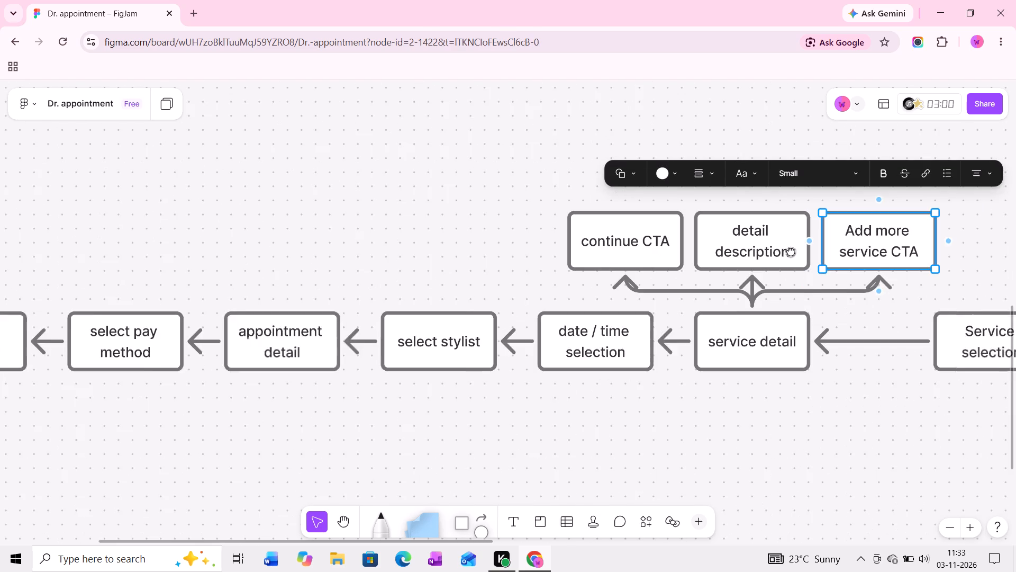
middle_drag(791, 251, 665, 259)
click(622, 400)
ctrl+scroll(631, 381, down, 5)
middle_drag(753, 338, 654, 341)
ctrl+scroll(654, 341, down, 4)
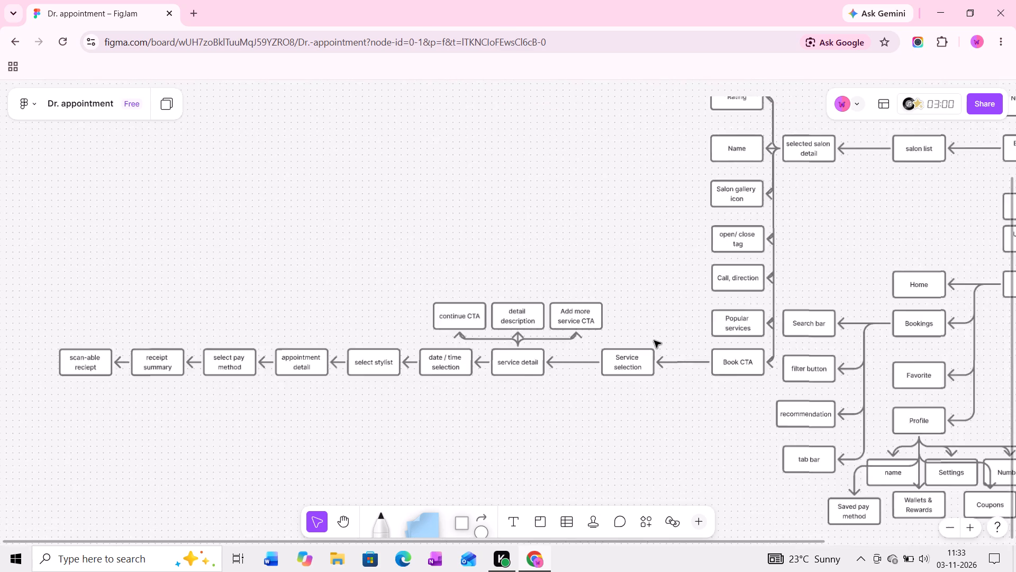
ctrl+scroll(582, 346, up, 14)
drag(638, 294, 638, 271)
drag(512, 278, 509, 258)
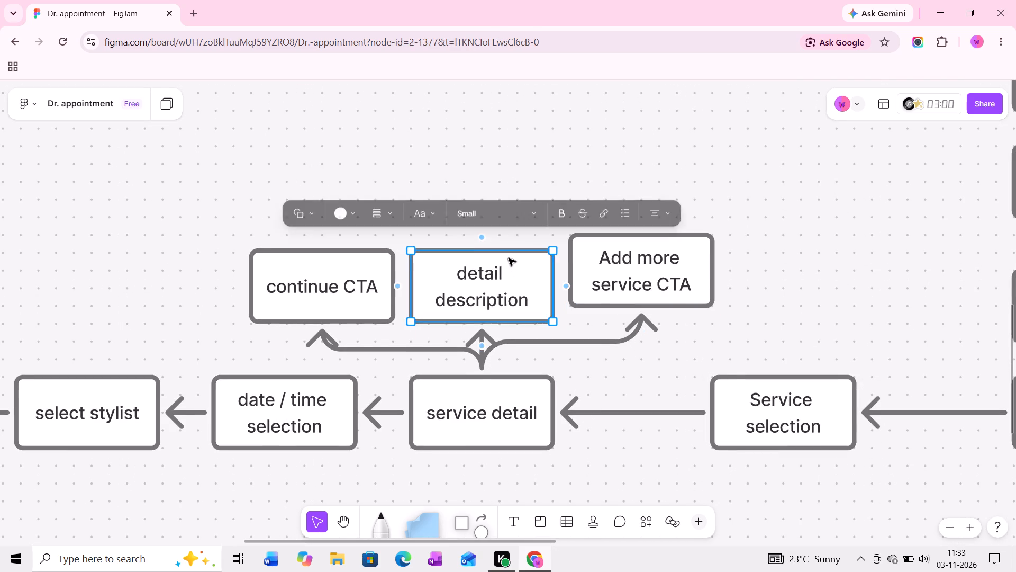
drag(509, 258, 509, 255)
drag(355, 294, 360, 274)
Review the booking path around the service detail branches and how it connects to the rest of the flow.
ctrl+scroll(901, 243, down, 11)
middle_drag(840, 320, 704, 324)
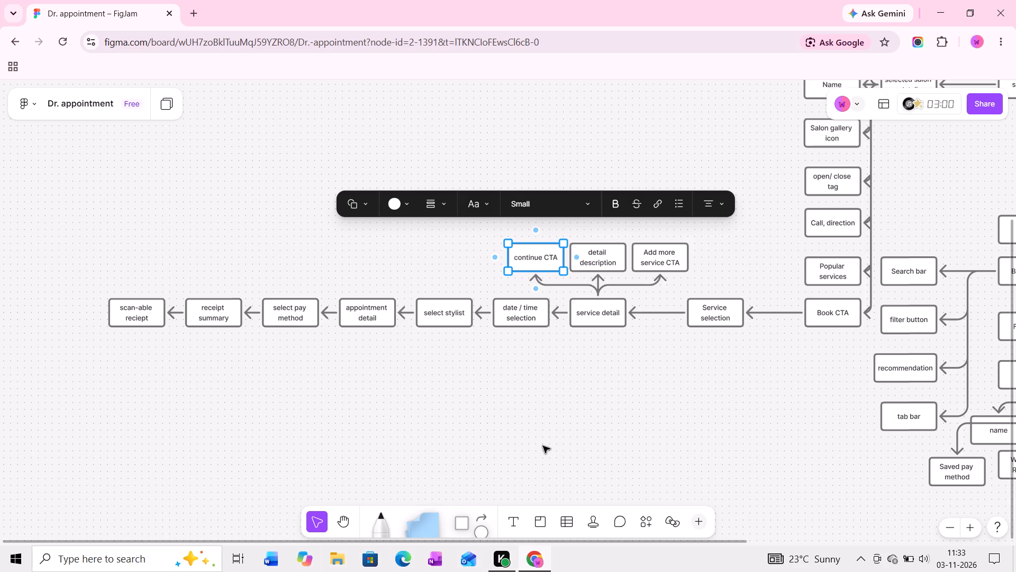
ctrl+scroll(558, 298, up, 6)
middle_drag(487, 353, 580, 337)
ctrl+scroll(588, 338, down, 3)
middle_drag(722, 368, 554, 376)
middle_drag(634, 377, 538, 395)
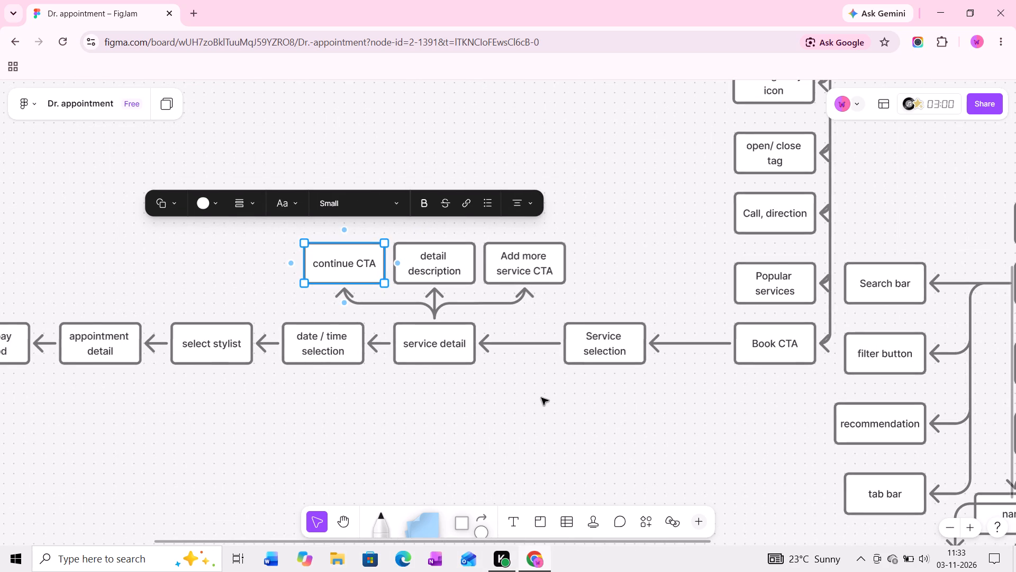
middle_drag(459, 405, 603, 385)
middle_drag(698, 345, 502, 374)
middle_drag(569, 357, 534, 371)
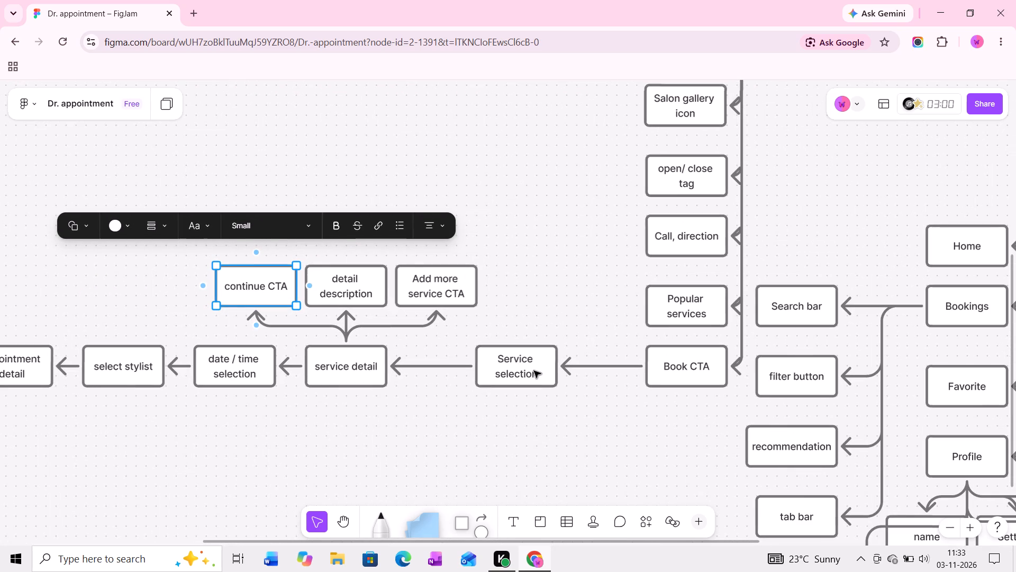
middle_drag(549, 336, 639, 361)
ctrl+scroll(639, 369, down, 12)
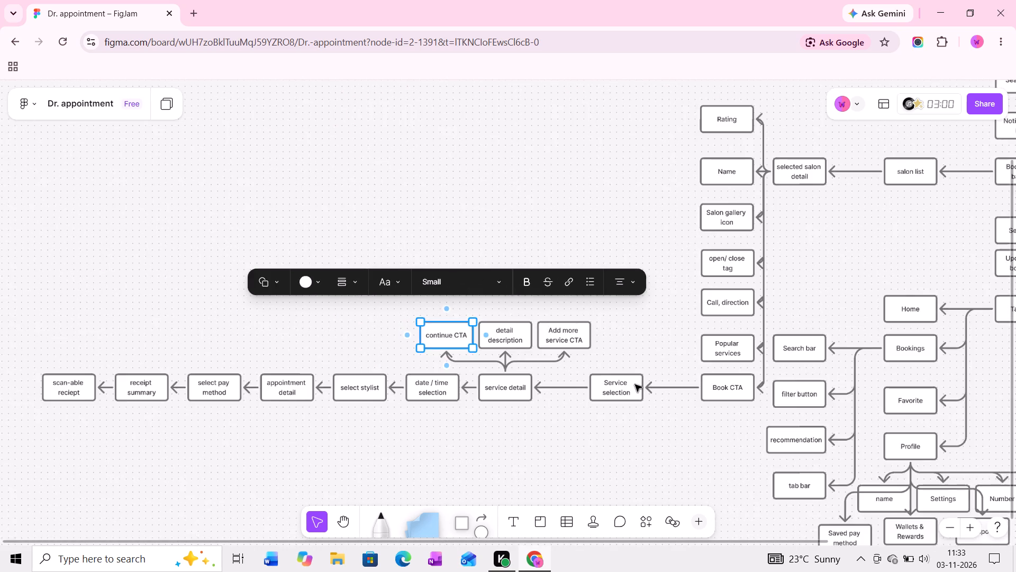
ctrl+scroll(635, 385, down, 7)
middle_drag(654, 389, 558, 359)
ctrl+scroll(565, 359, up, 6)
Select the entire user flow on the board and copy it.
click(510, 419)
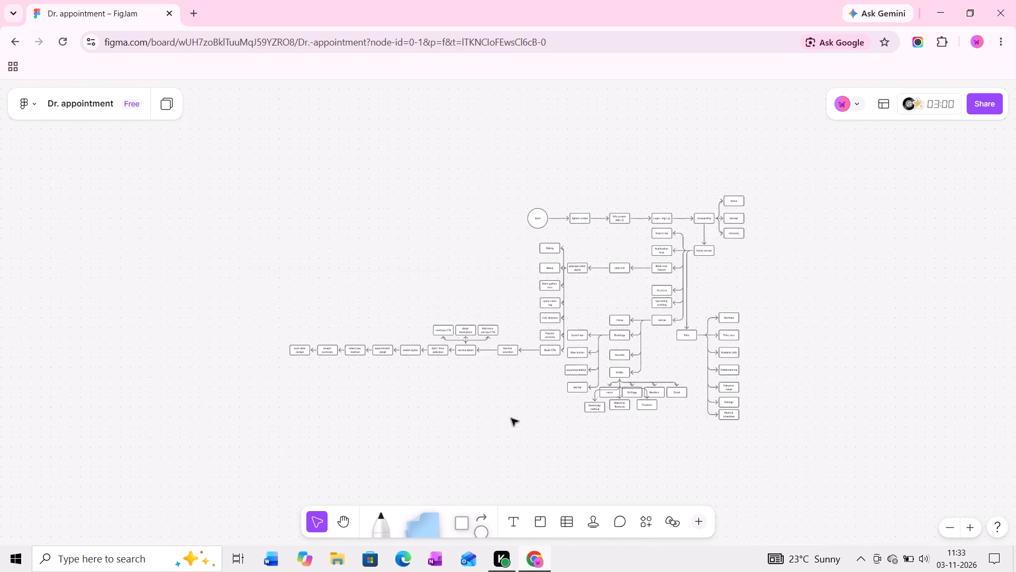
ctrl+scroll(511, 418, down, 2)
middle_drag(511, 410, 467, 399)
drag(277, 192, 735, 413)
key(ctrl+c)
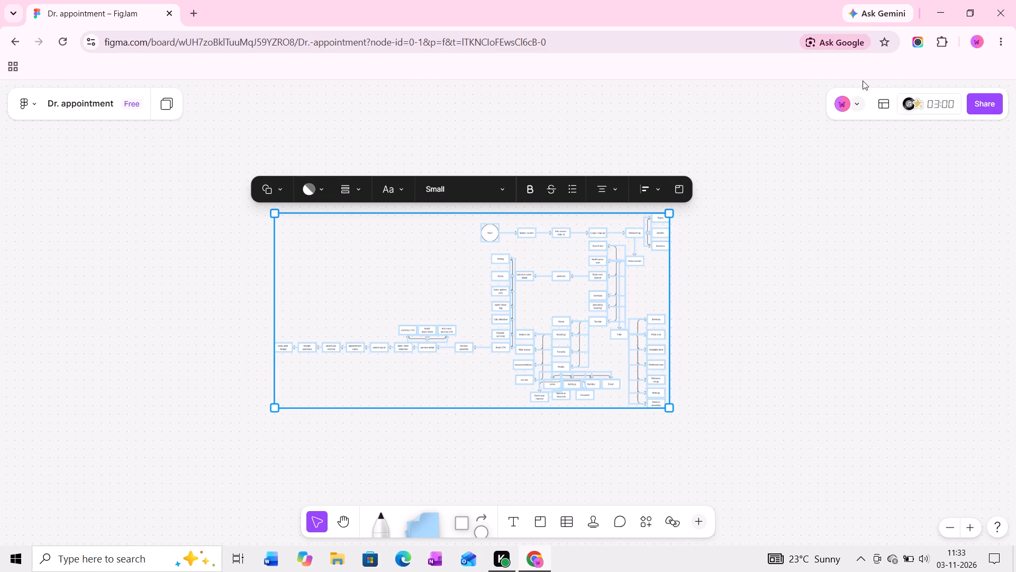
Leave the Dr. appointment board and open the Salon App Group Project design file from the recent files.
click(19, 43)
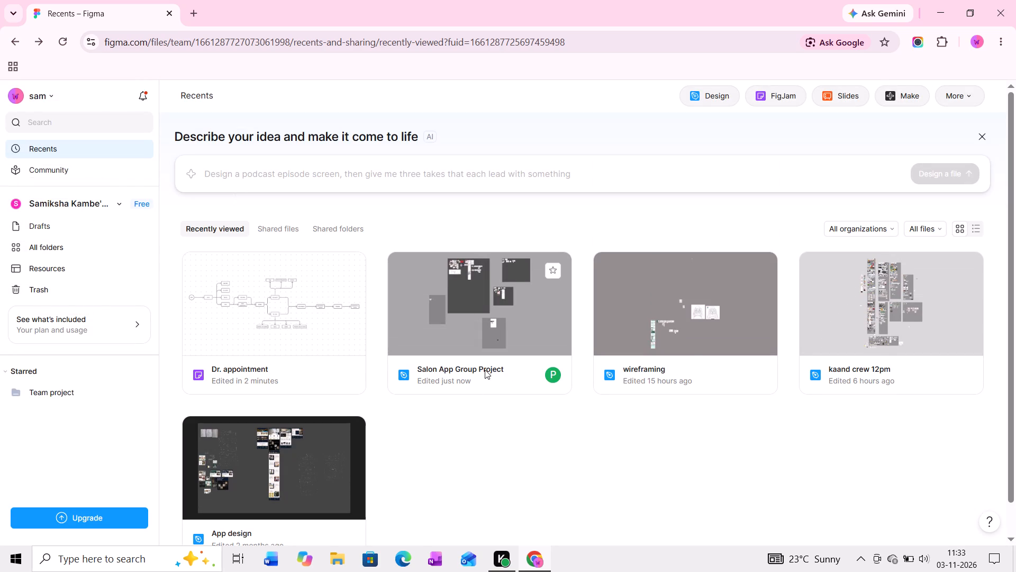
click(485, 370)
click(478, 370)
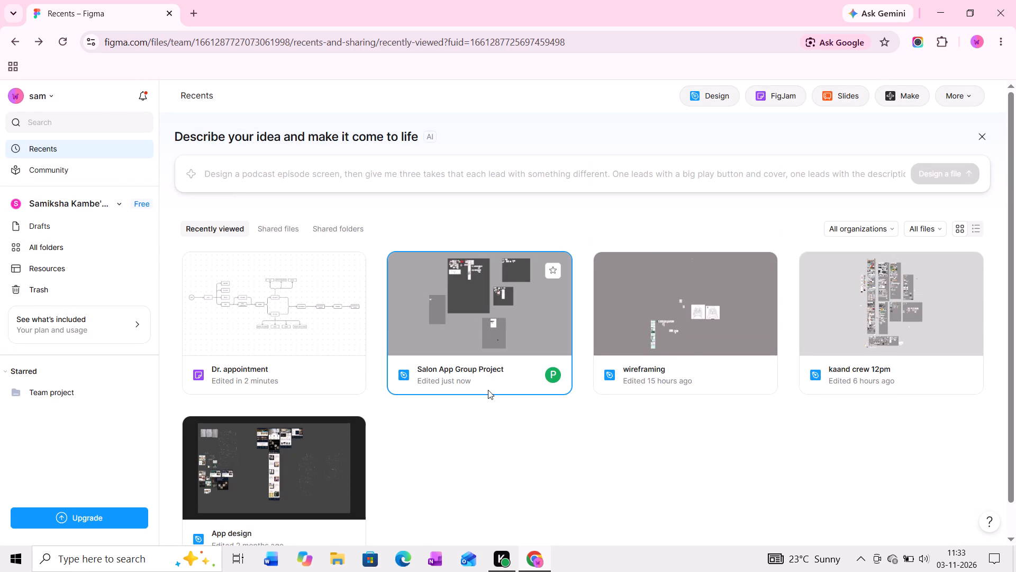
double_click(500, 374)
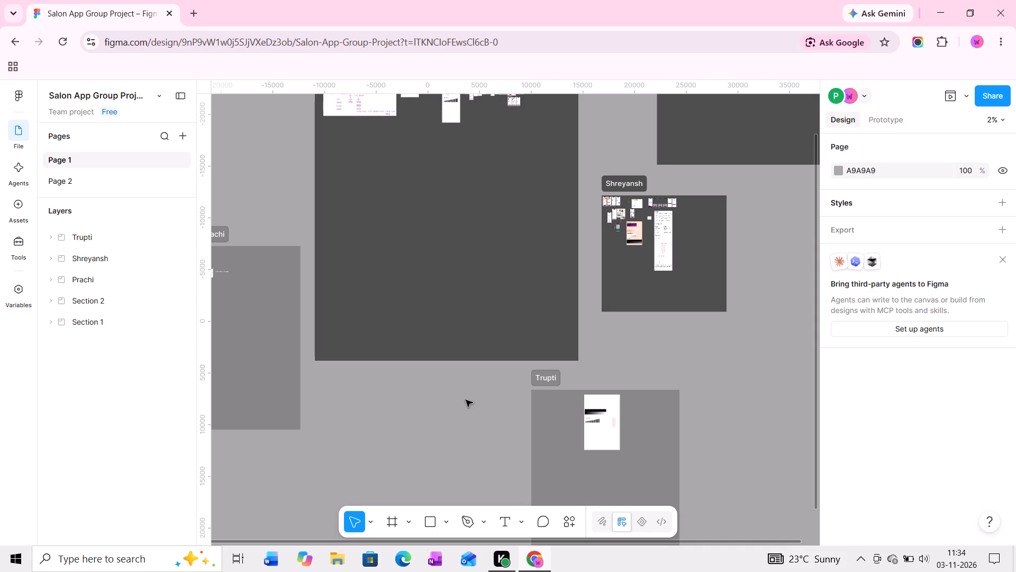
Paste the copied user flow into Section 1 and position it in the empty area below the app screens.
middle_drag(589, 319, 514, 435)
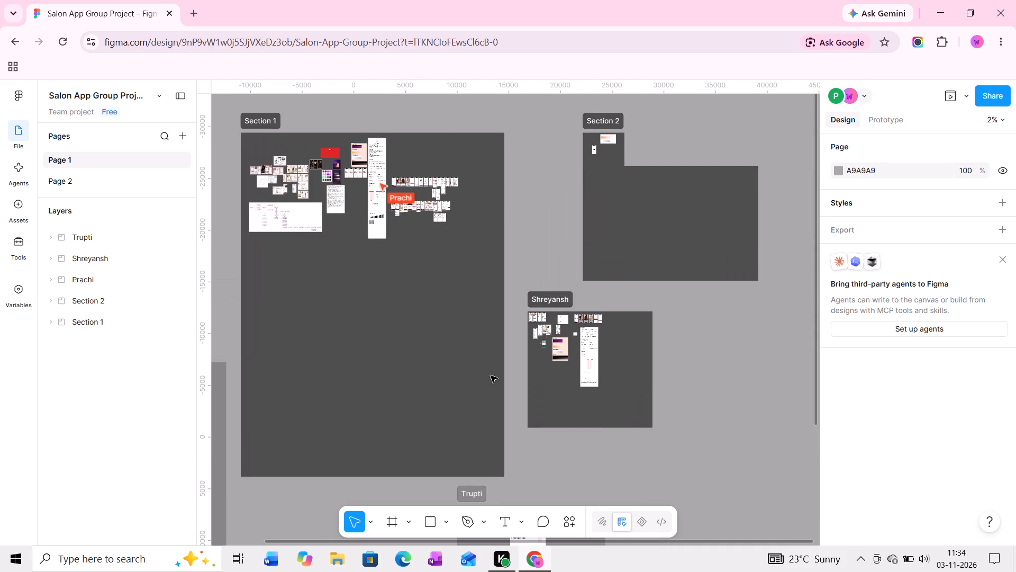
middle_drag(491, 376, 550, 394)
ctrl+scroll(441, 327, up, 16)
middle_drag(408, 312, 557, 466)
middle_drag(533, 391, 514, 462)
middle_drag(576, 445, 375, 460)
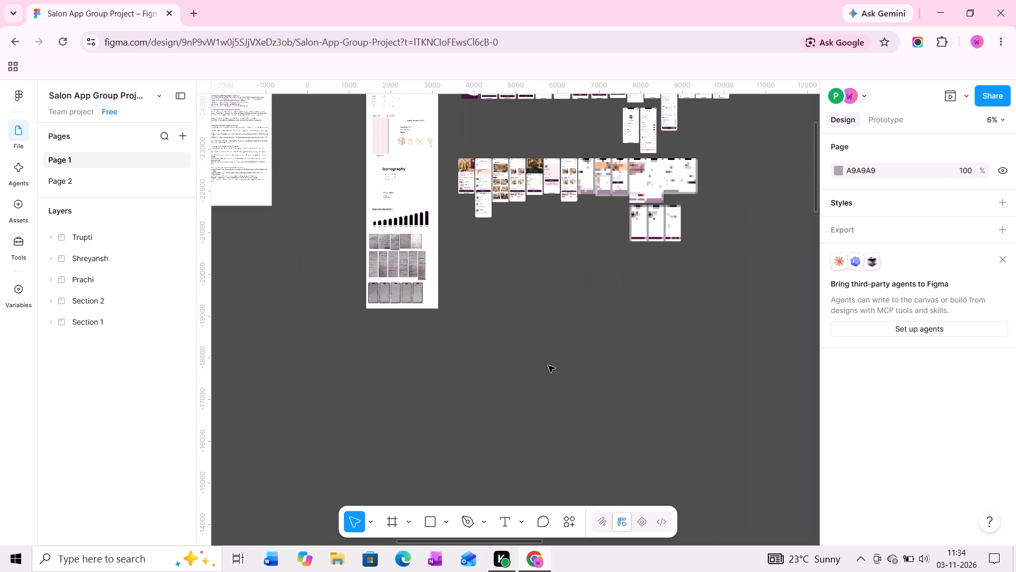
click(568, 359)
key(ctrl+v)
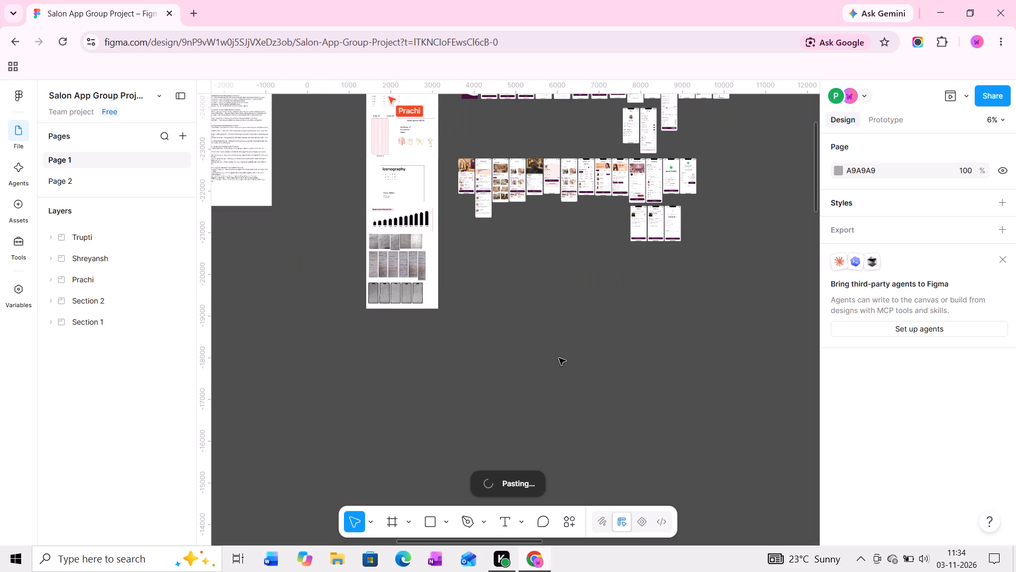
drag(494, 309, 614, 310)
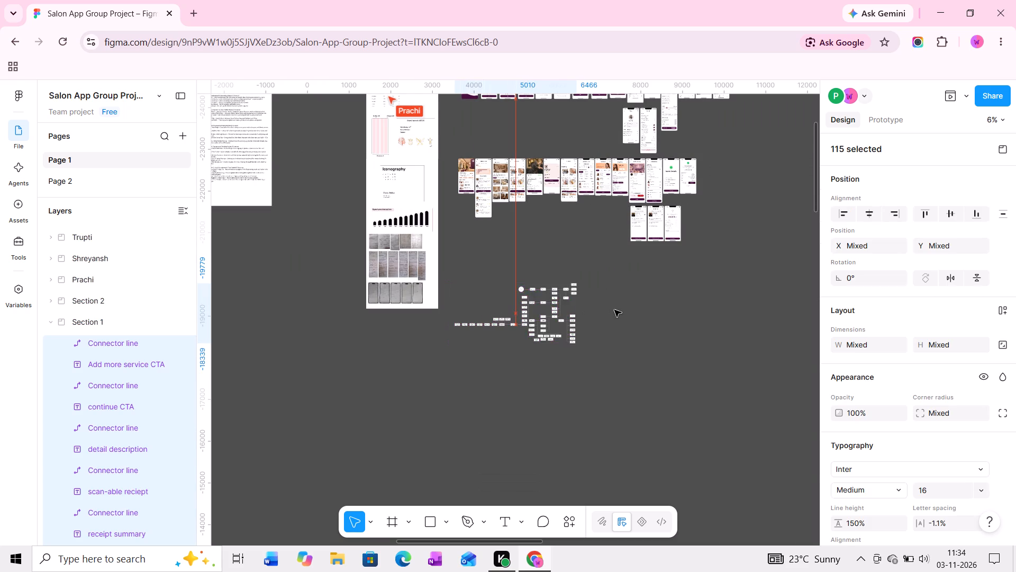
drag(614, 310, 601, 319)
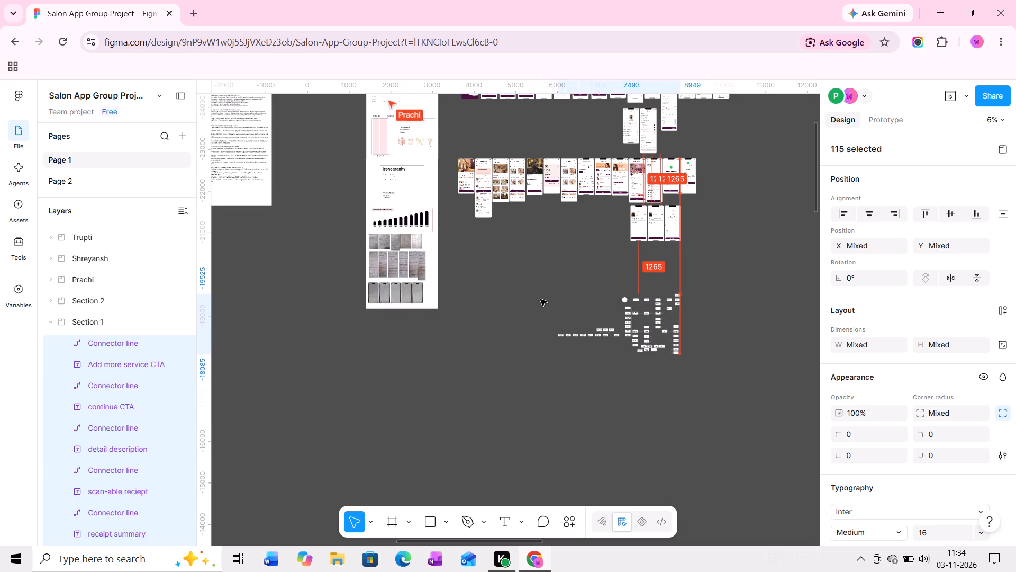
Draw a frame of about 4714 × 2207 enclosing the pasted user flow.
click(530, 297)
key(f)
drag(524, 278, 715, 341)
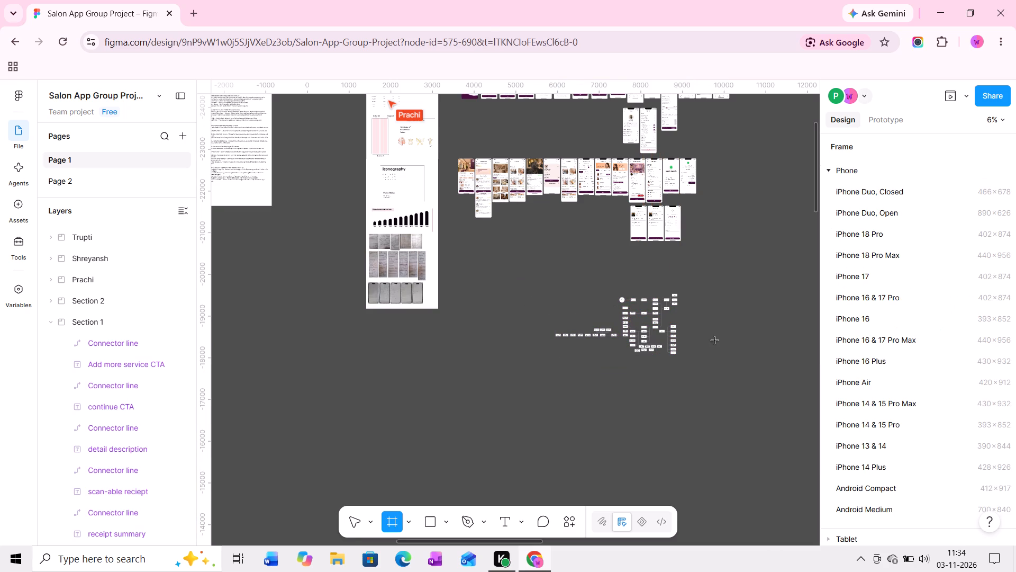
drag(715, 341, 721, 369)
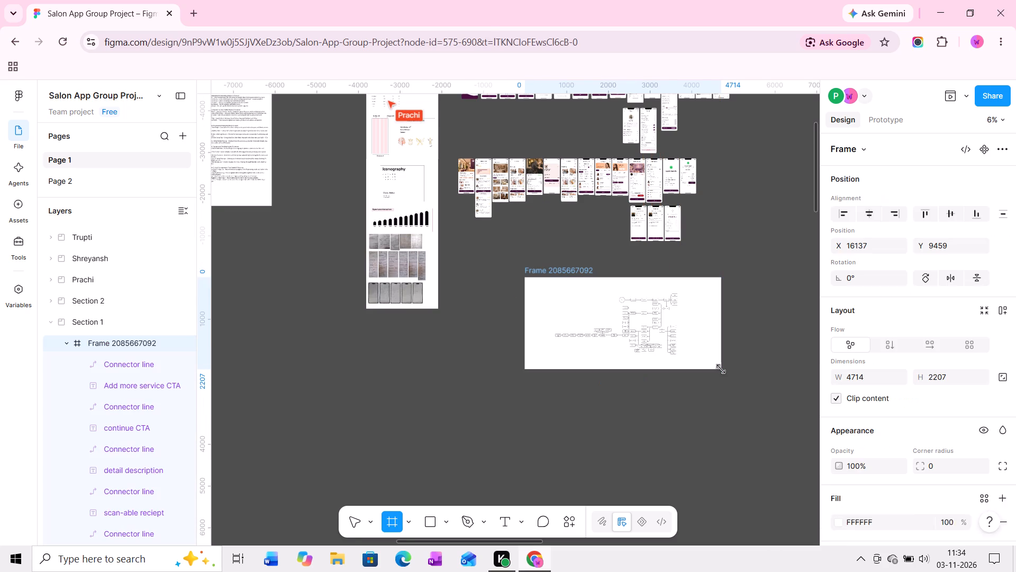
Move the user flow frame slightly up and to the left, to about X 15864, Y 9171.
ctrl+scroll(698, 335, up, 14)
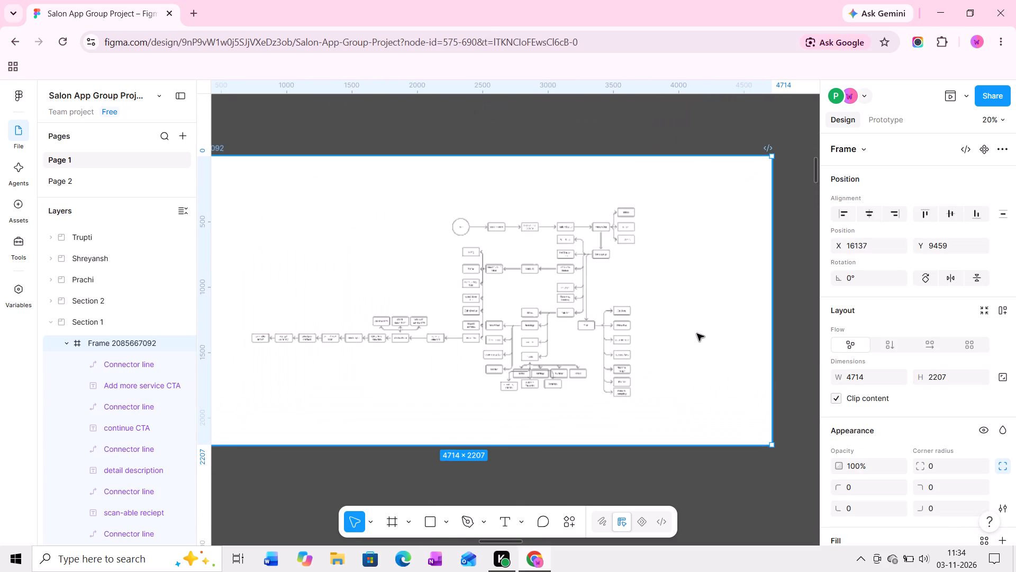
drag(697, 334, 661, 296)
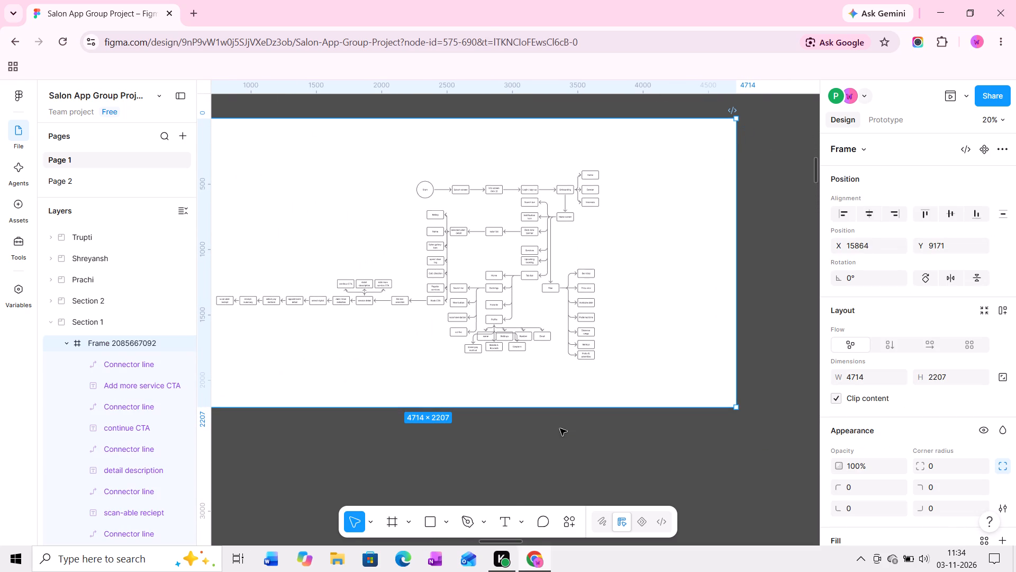
click(560, 428)
Examine the pasted user flow inside its frame and the frame's placement below the app screens.
ctrl+scroll(527, 280, up, 11)
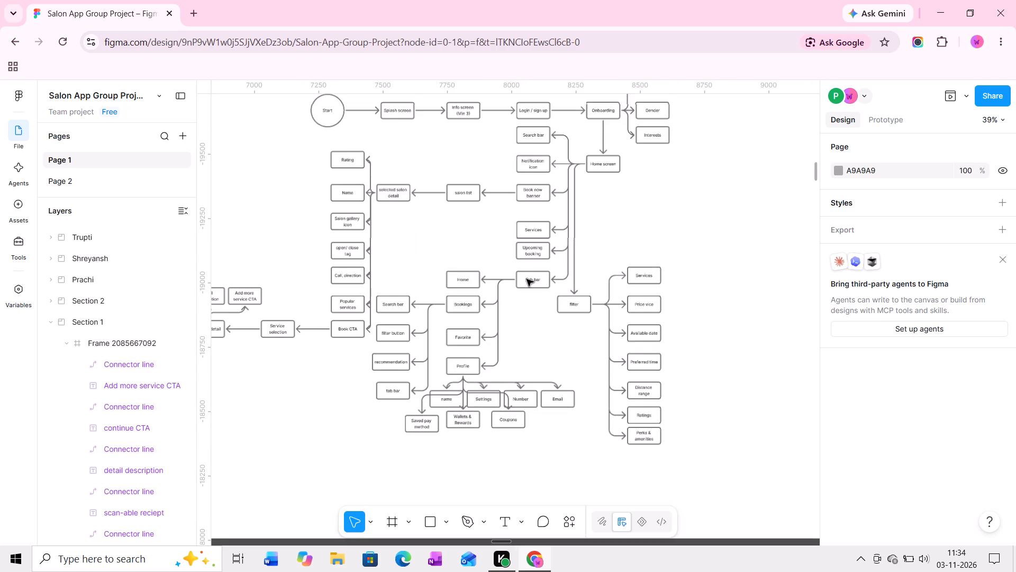
ctrl+scroll(527, 279, down, 5)
middle_drag(528, 281, 580, 287)
ctrl+scroll(580, 287, down, 6)
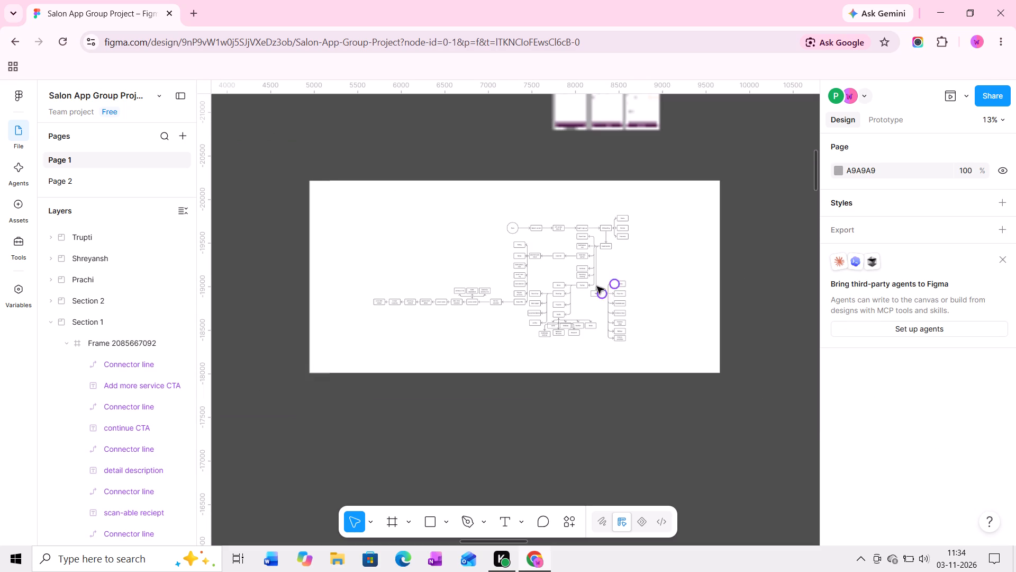
ctrl+scroll(583, 286, down, 4)
middle_drag(653, 278, 656, 294)
ctrl+scroll(656, 294, down, 1)
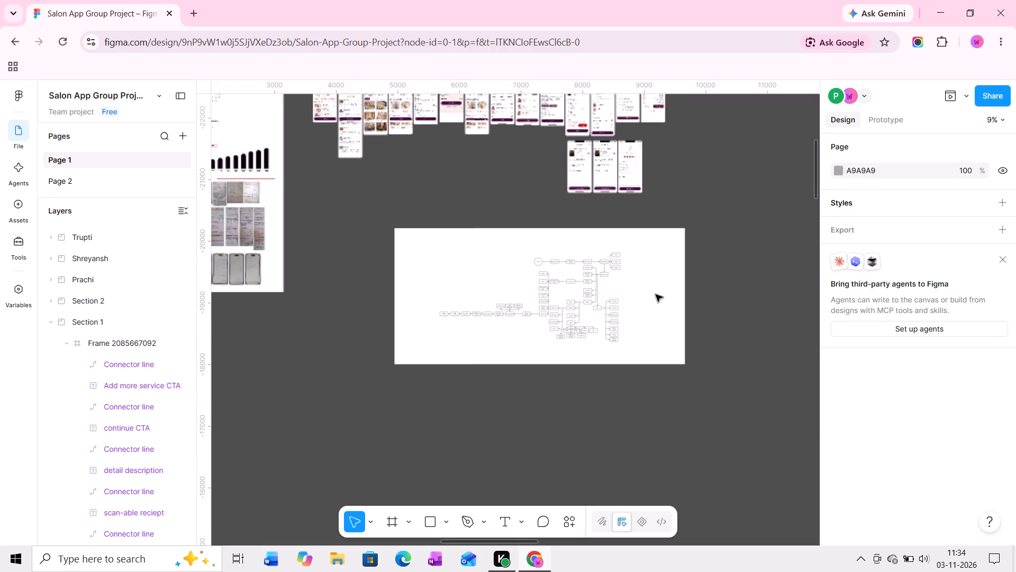
Trim the empty space on both sides of the user flow by narrowing its frame to about 3629 wide.
click(408, 292)
drag(397, 292, 428, 292)
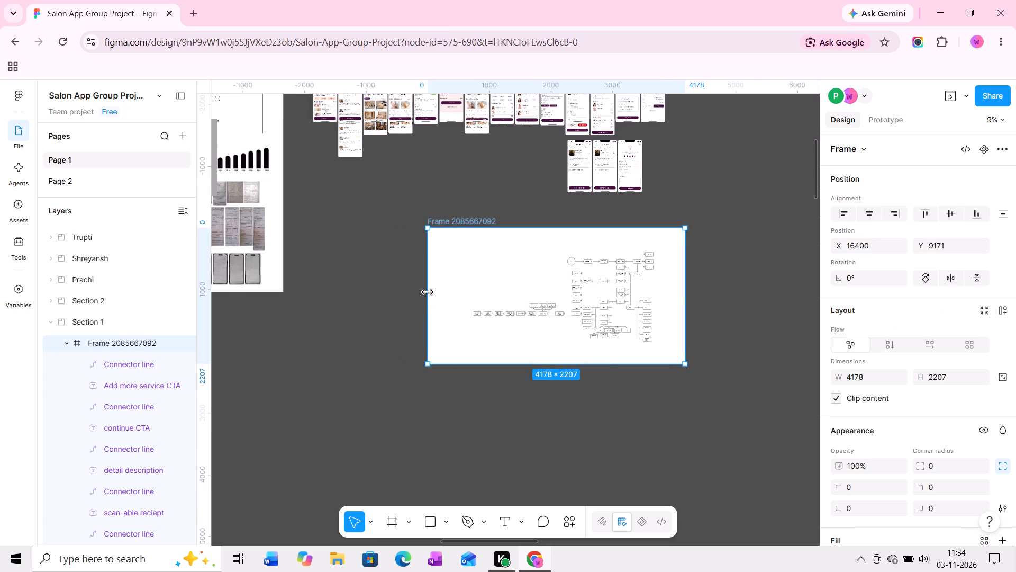
drag(428, 292, 433, 292)
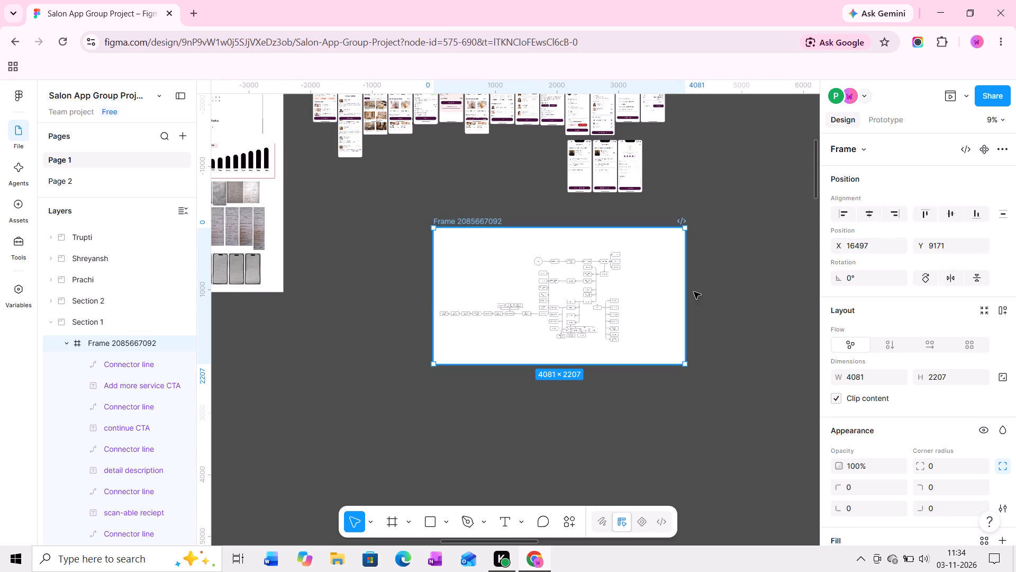
ctrl+drag(688, 292, 657, 291)
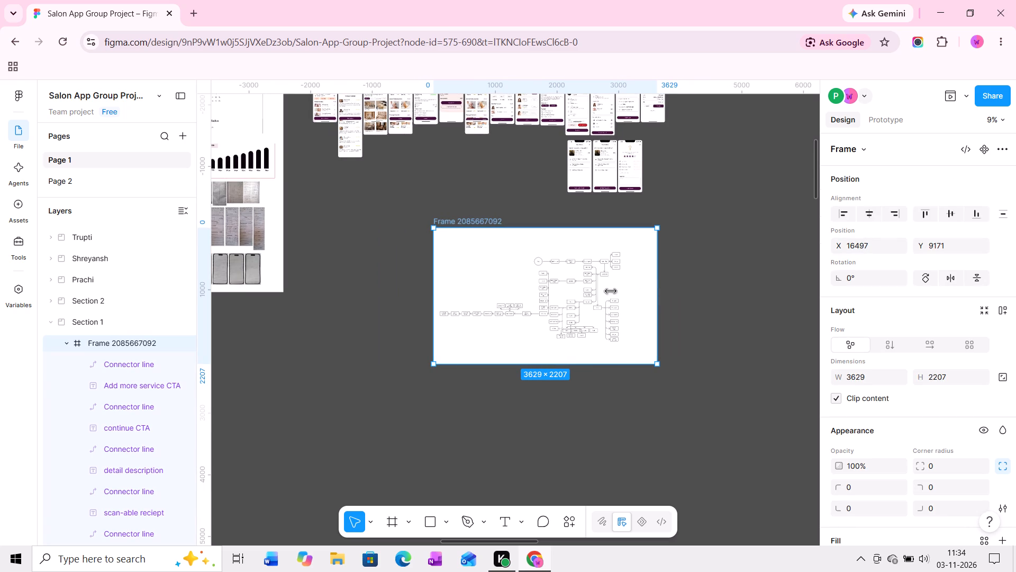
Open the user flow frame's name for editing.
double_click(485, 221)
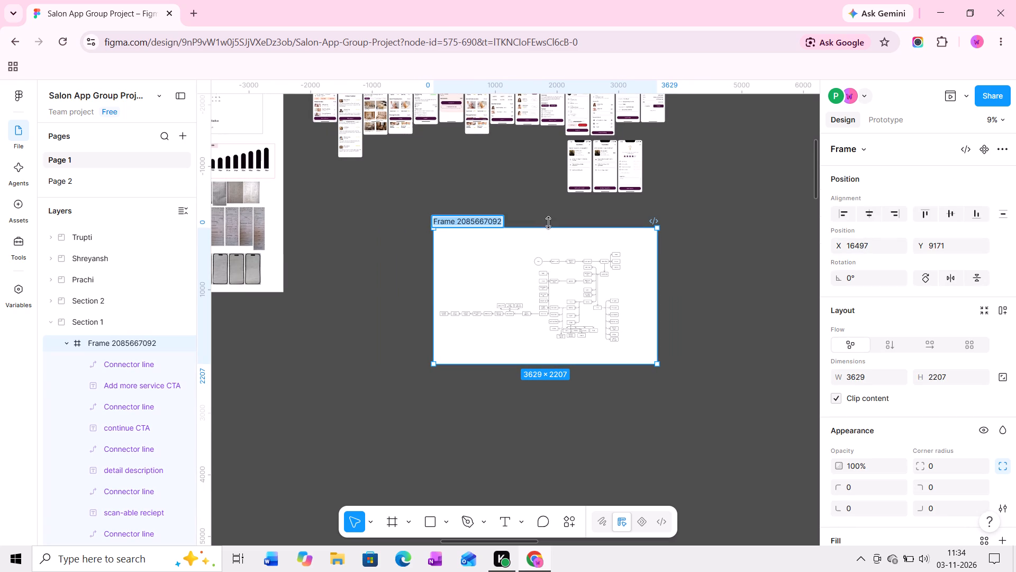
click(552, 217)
Add the text "User flow" as a title inside the user flow frame, above the Start circle.
ctrl+scroll(543, 248, up, 9)
middle_drag(543, 248, 533, 254)
key(t)
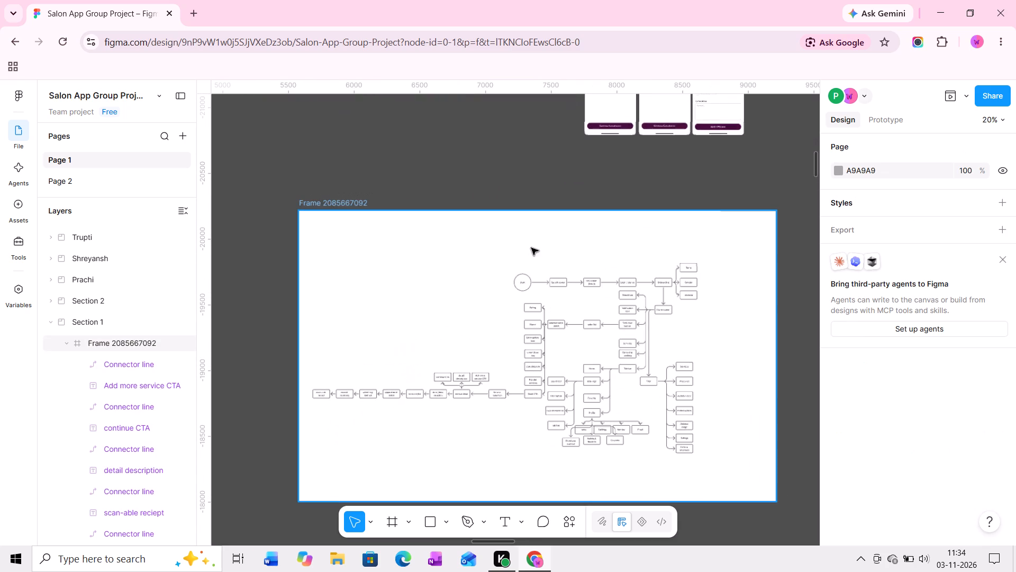
click(520, 235)
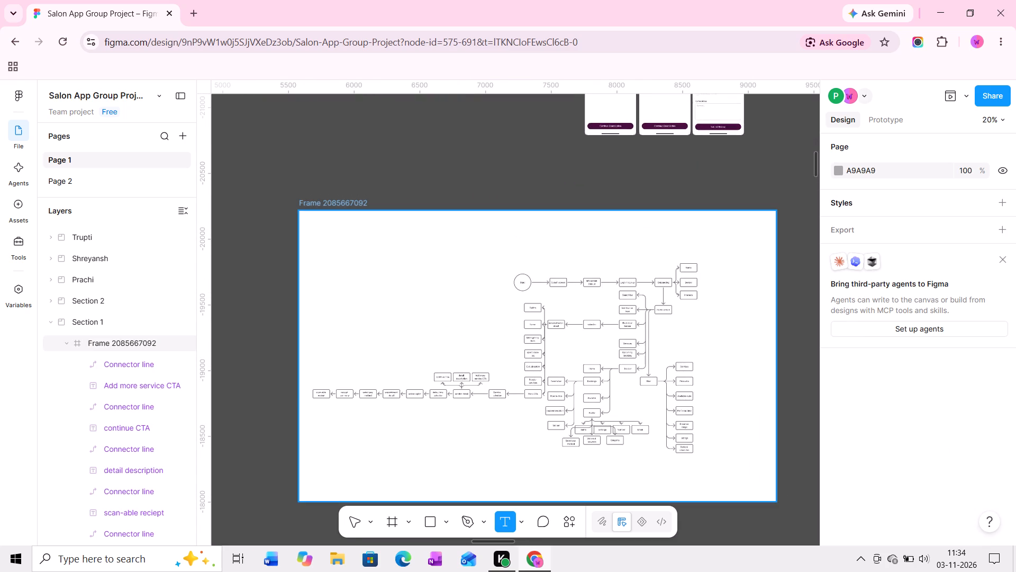
text(Usee)
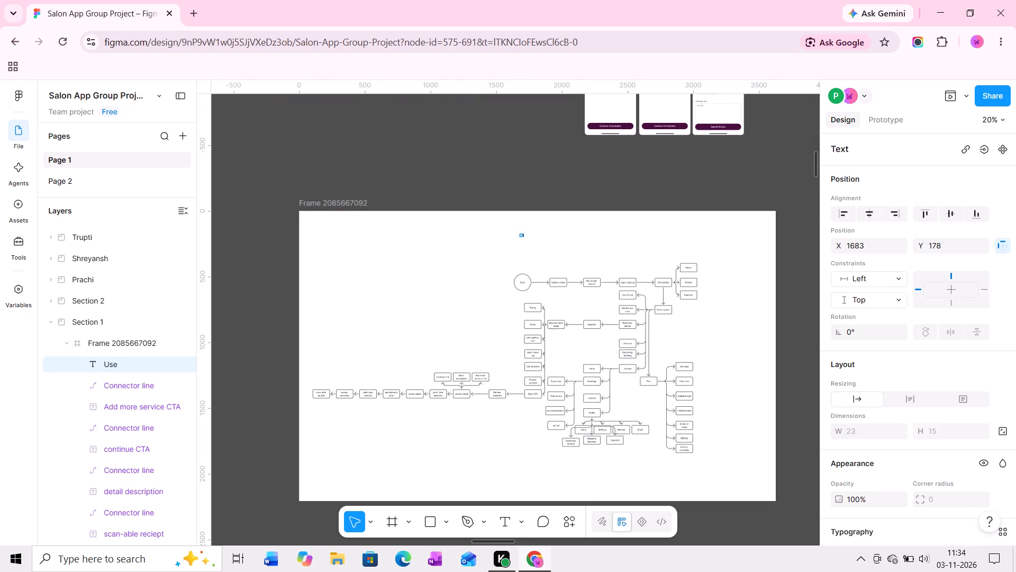
key(BackSpace)
key(BackSpace)
key(BackSpace)
key(BackSpace)
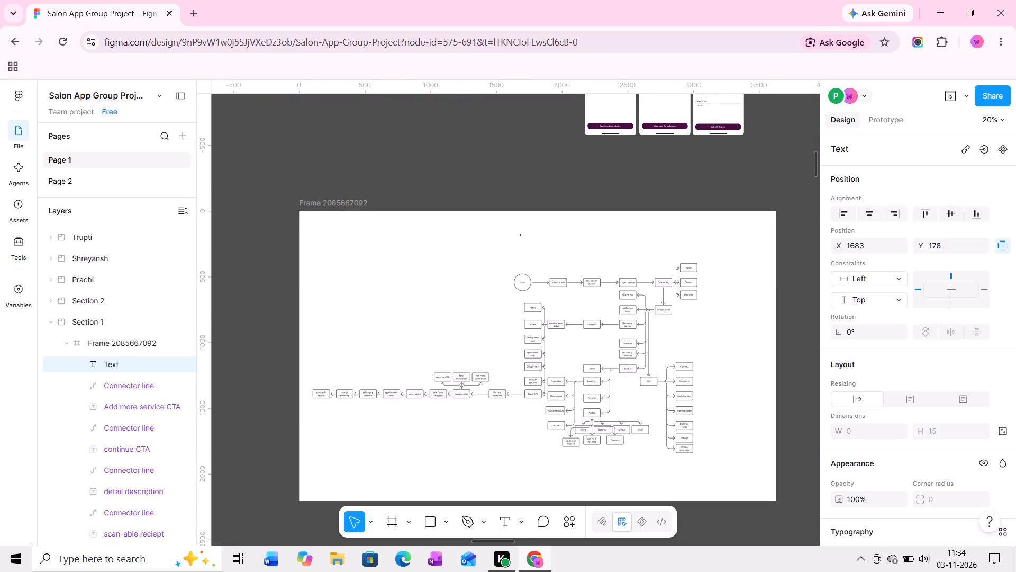
text(User)
key(space)
text(flow)
click(551, 203)
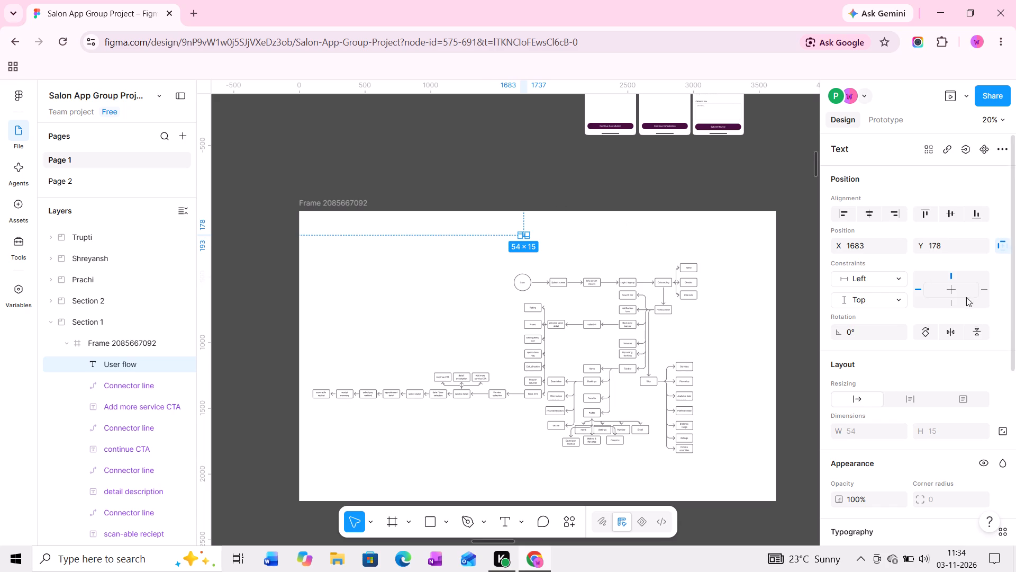
Style the "User flow" title with font size 128 and Bold weight.
scroll(967, 299, down, 5)
click(985, 292)
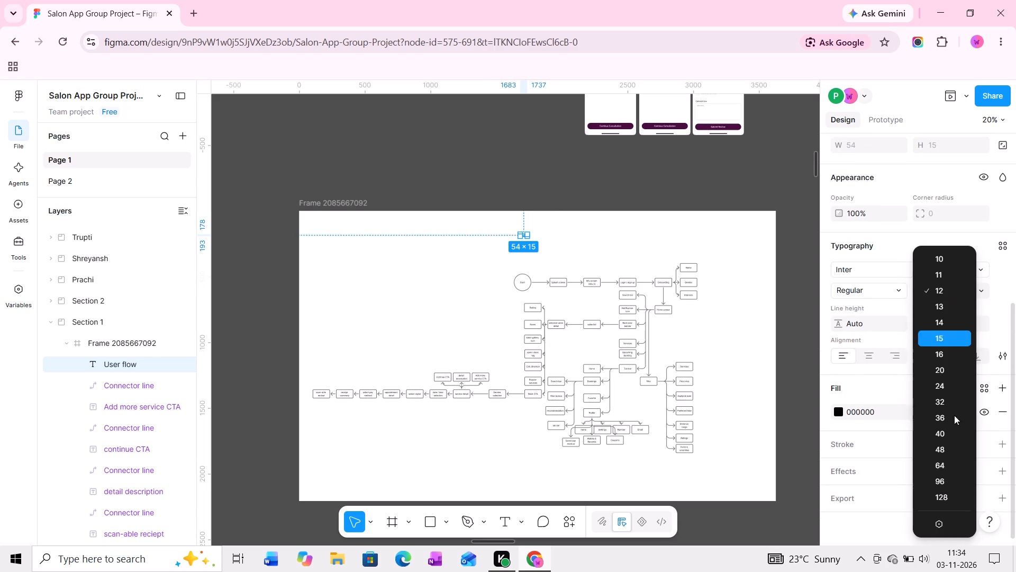
click(931, 492)
click(902, 292)
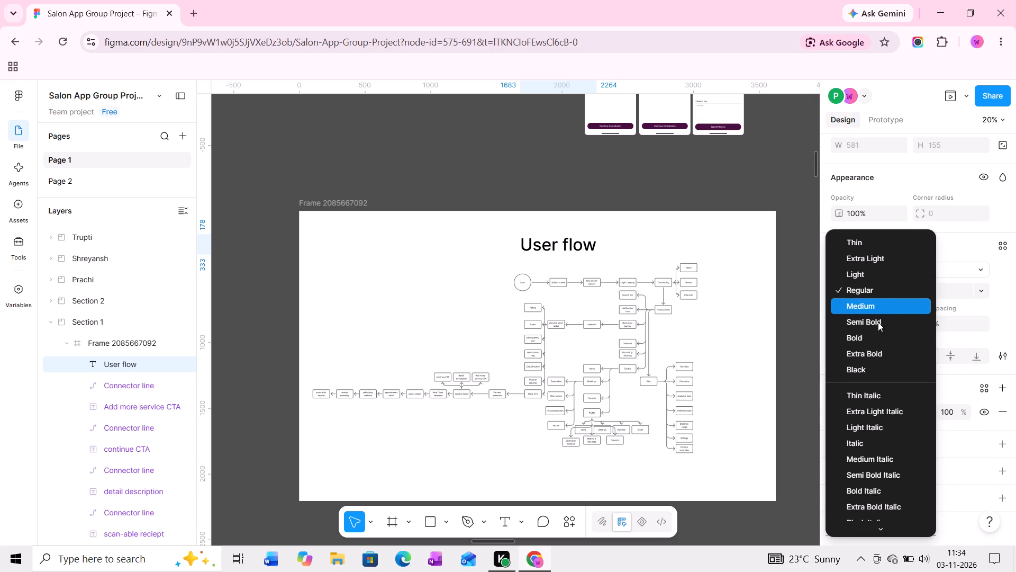
click(874, 337)
Move the "User flow" title slightly up and to the left inside its frame, to about X 1565.
drag(536, 245, 528, 234)
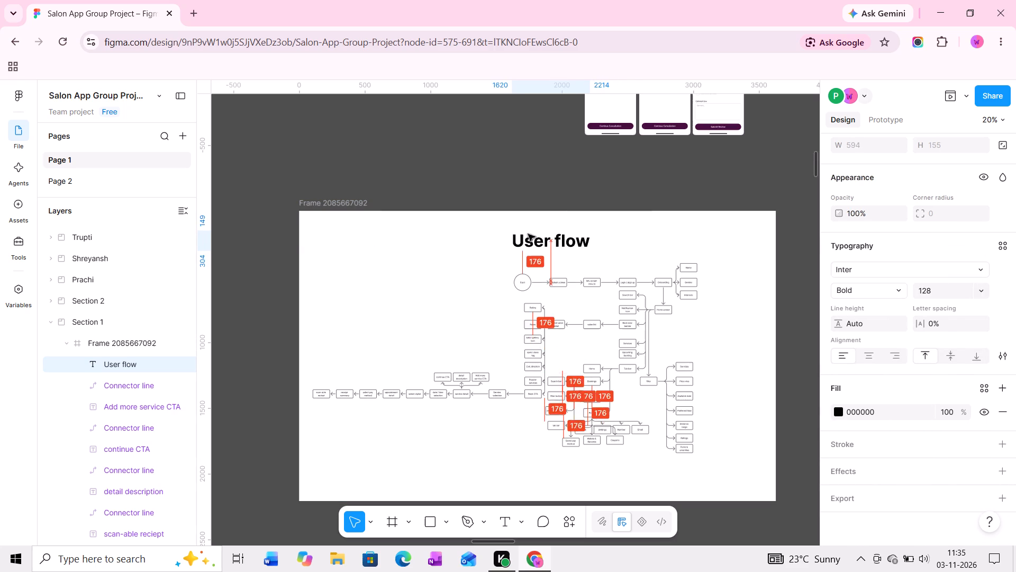
drag(528, 234, 519, 231)
Fill the Start circle of the user flow with orange FFBE55.
ctrl+scroll(527, 293, up, 14)
click(524, 269)
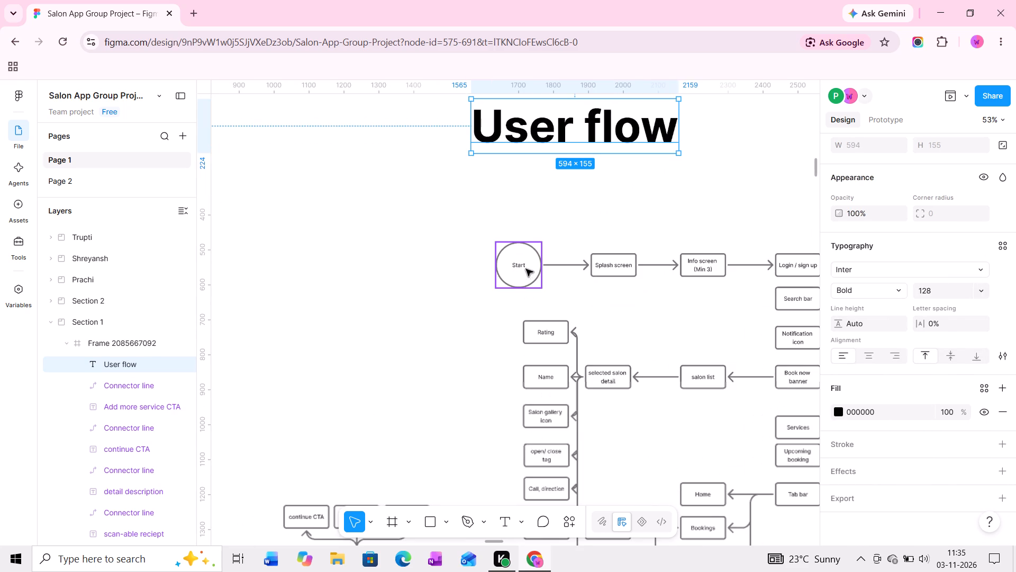
scroll(848, 306, down, 3)
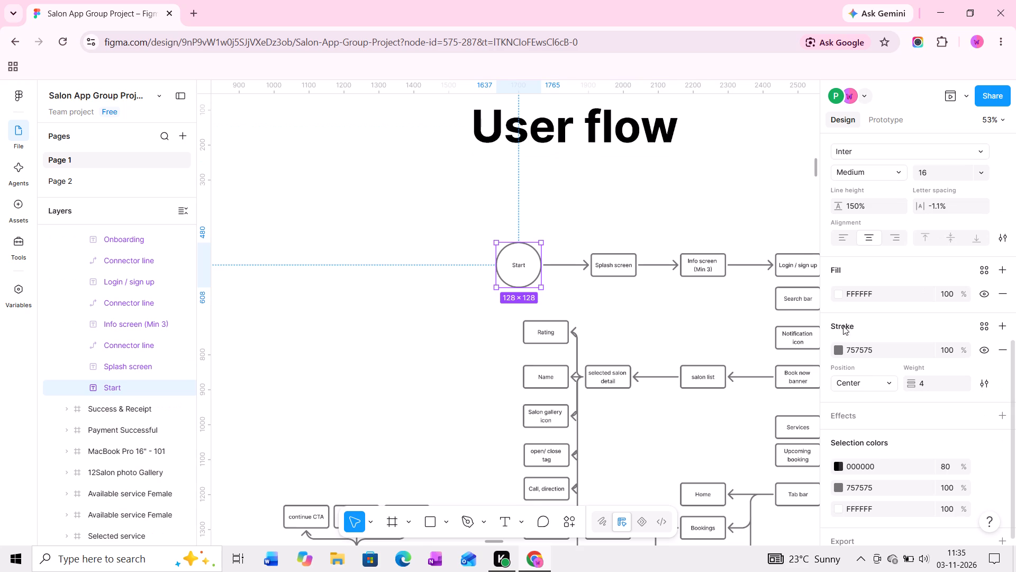
click(832, 292)
click(840, 293)
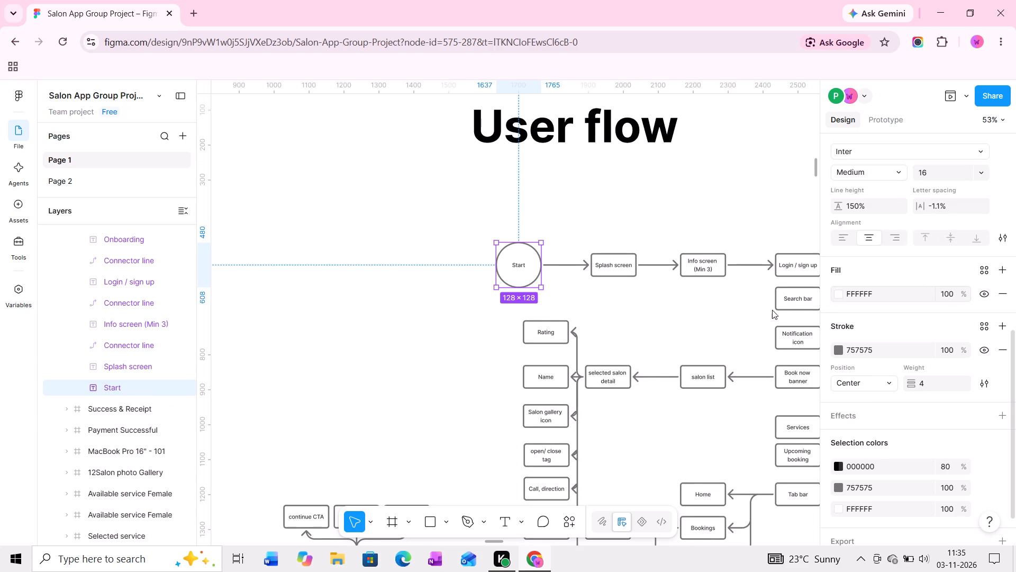
drag(793, 270, 799, 269)
middle_drag(479, 329, 404, 290)
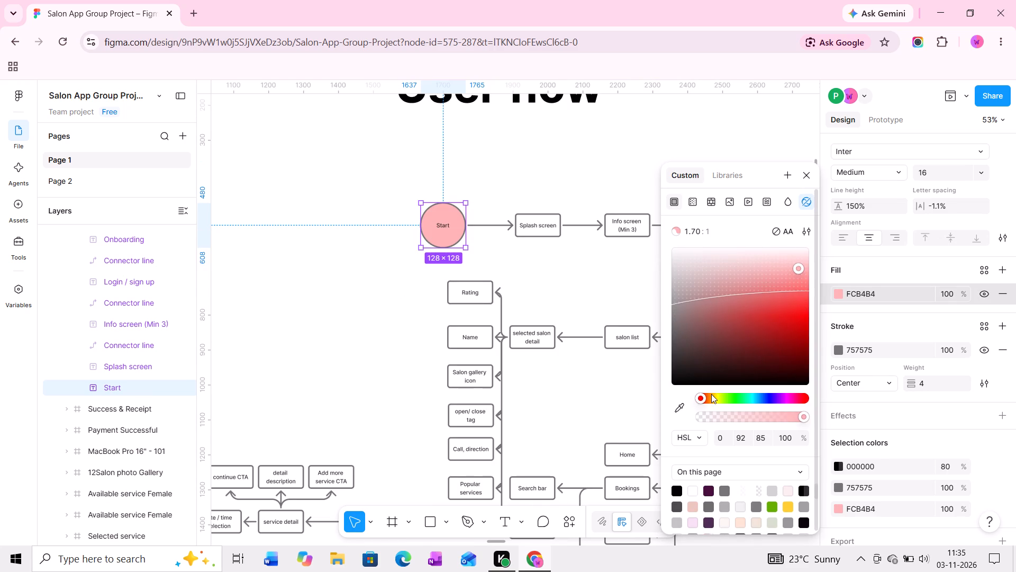
click(711, 394)
drag(797, 269, 809, 293)
Fill the Home screen box with the orange sampled from the Start circle.
middle_drag(538, 323, 498, 271)
middle_drag(525, 271, 417, 262)
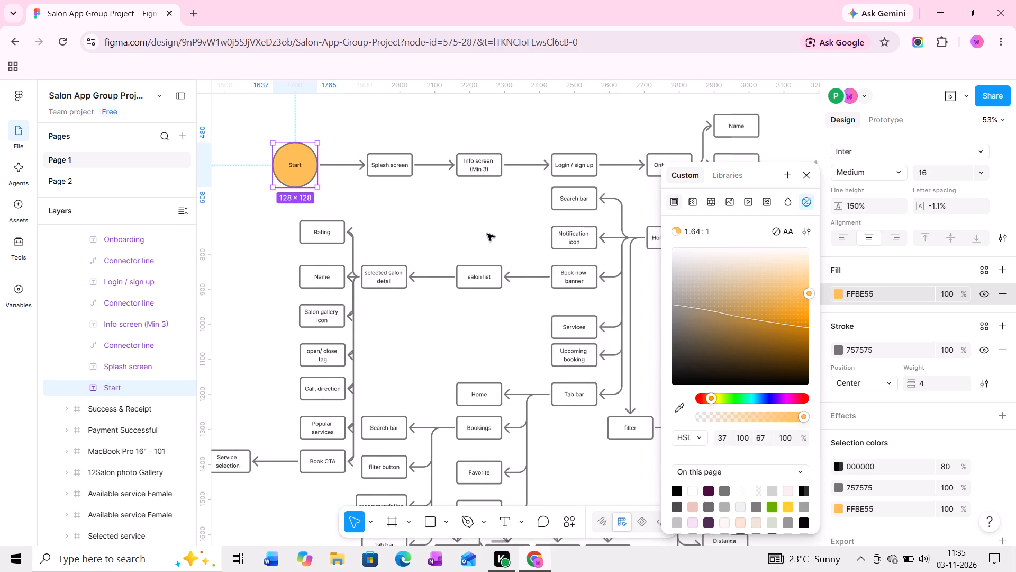
middle_drag(487, 233, 427, 230)
middle_drag(502, 205, 447, 205)
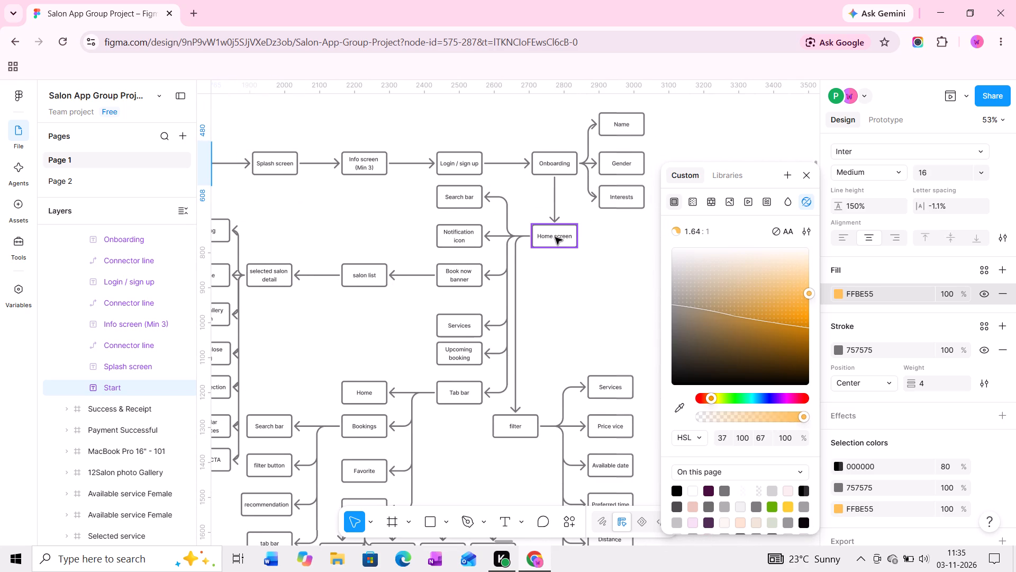
click(555, 237)
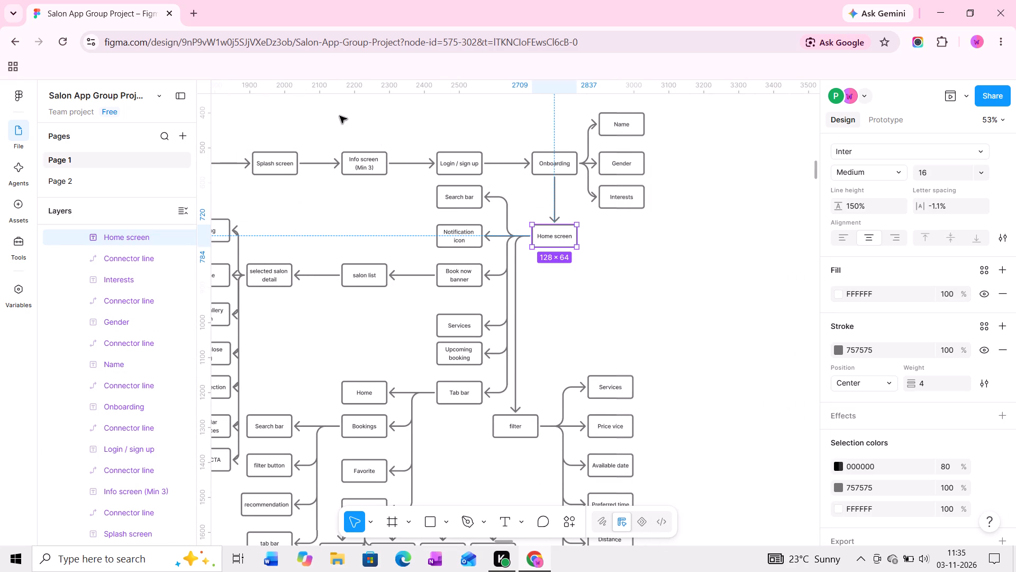
middle_drag(357, 131, 505, 149)
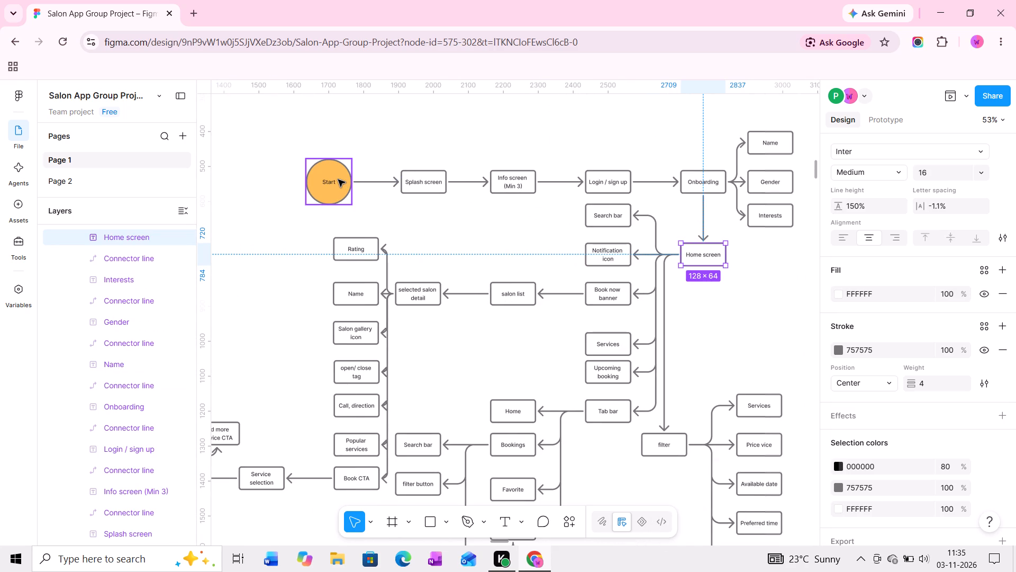
key(i)
click(338, 180)
Fill the Book now banner box with the orange sampled from the Start circle.
click(607, 218)
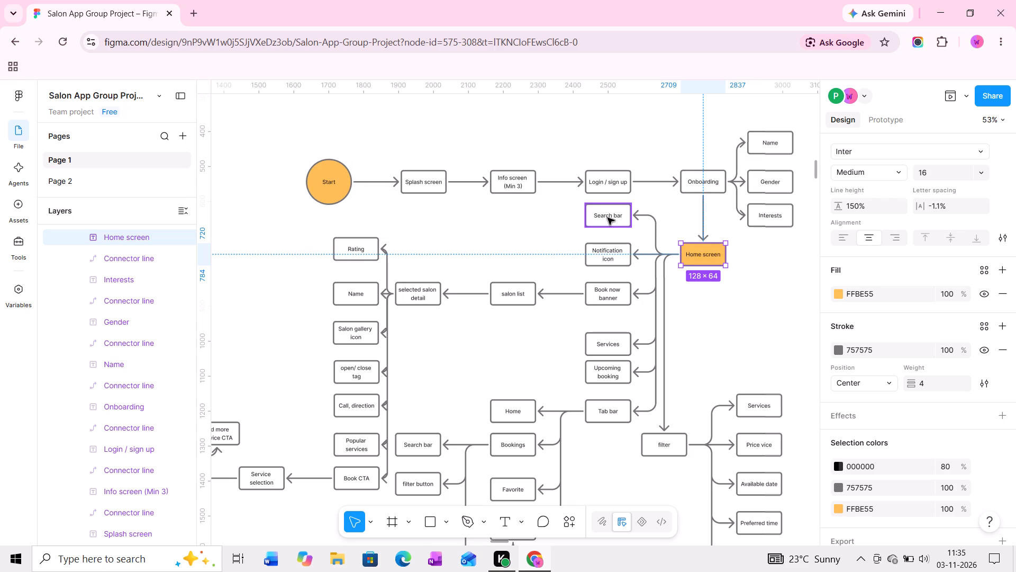
click(596, 288)
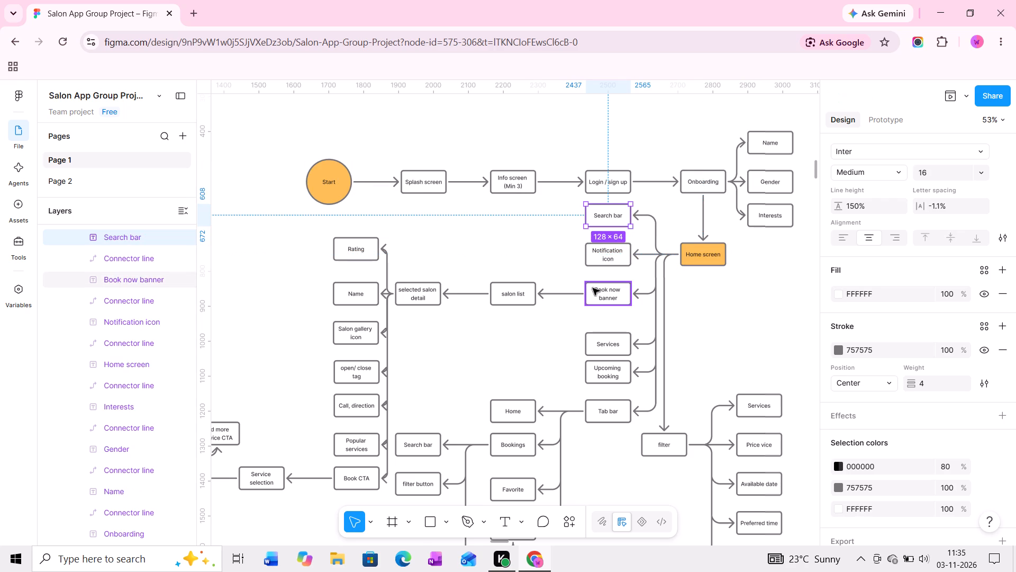
key(i)
click(347, 180)
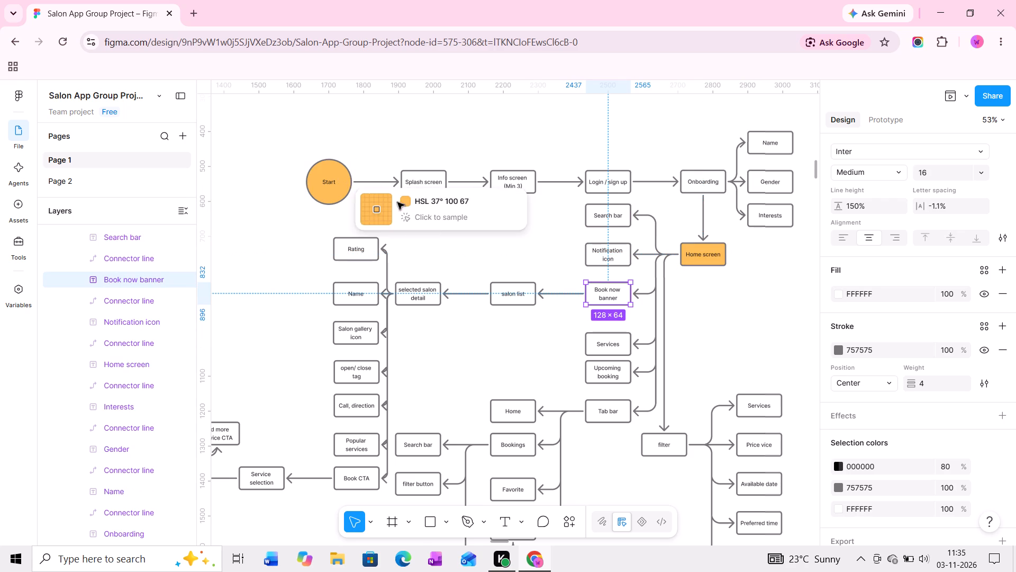
Examine the branches between the salon list, selected salon detail and Book CTA boxes to trace the booking path.
middle_drag(458, 244, 454, 151)
middle_drag(504, 226, 498, 211)
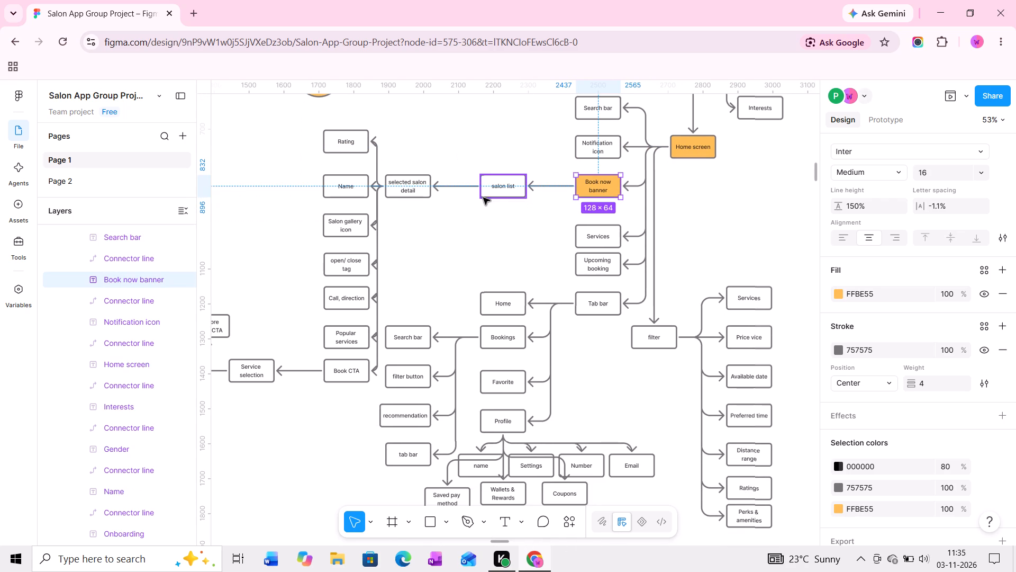
middle_drag(514, 228, 532, 230)
middle_drag(474, 242, 514, 251)
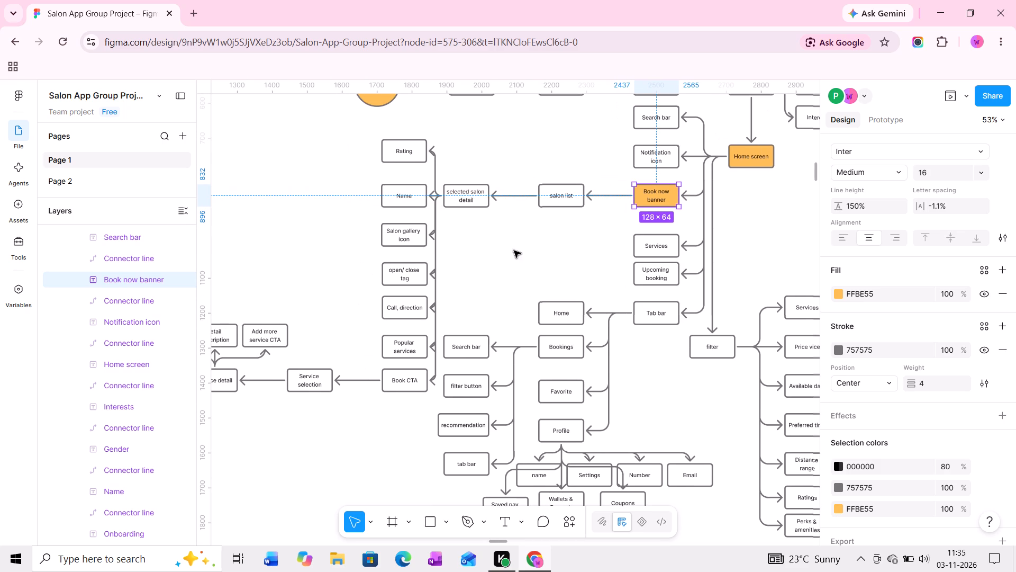
ctrl+scroll(416, 189, up, 3)
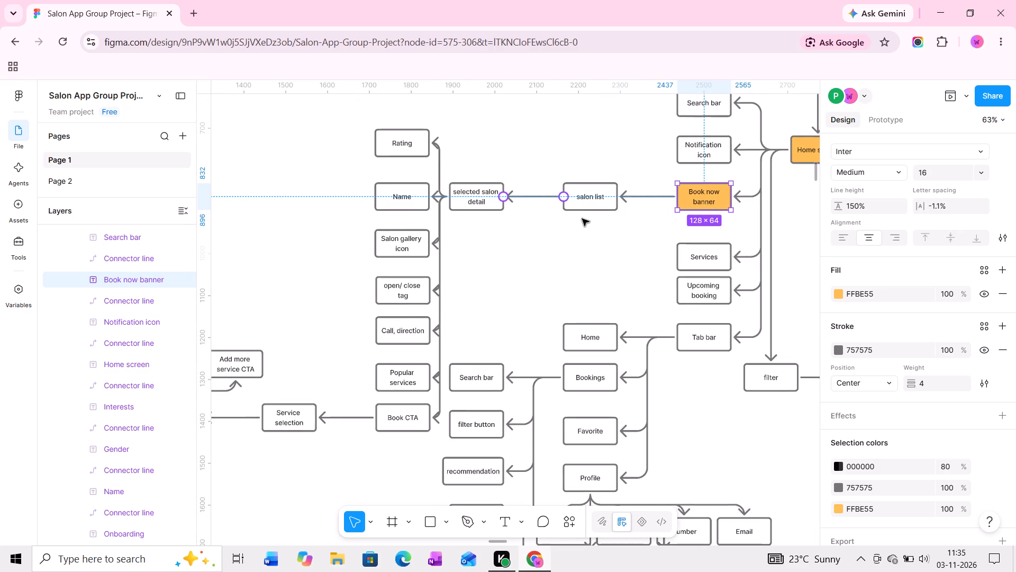
middle_drag(584, 238, 625, 221)
ctrl+scroll(625, 221, down, 2)
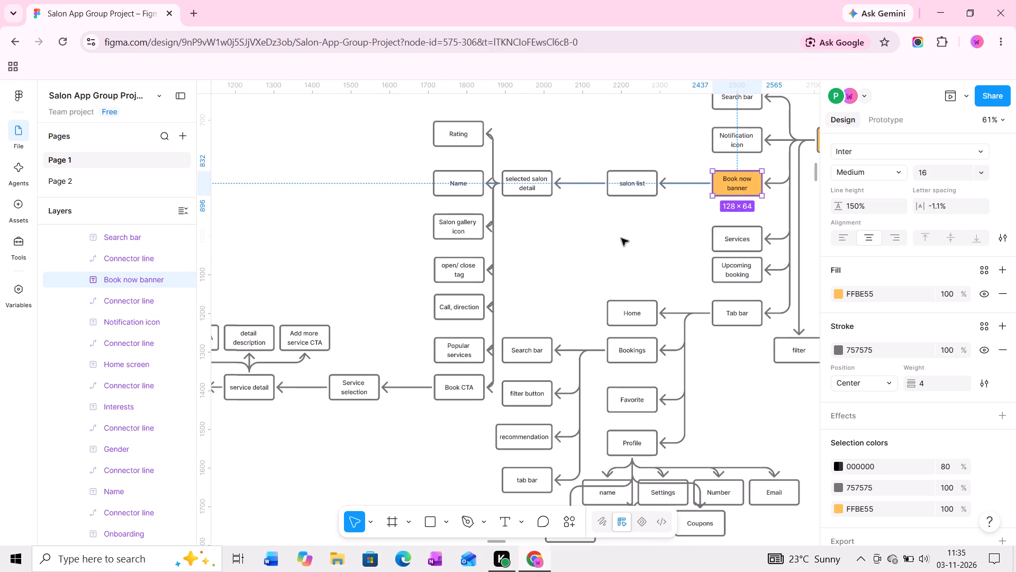
middle_drag(616, 245, 643, 226)
middle_click(585, 271)
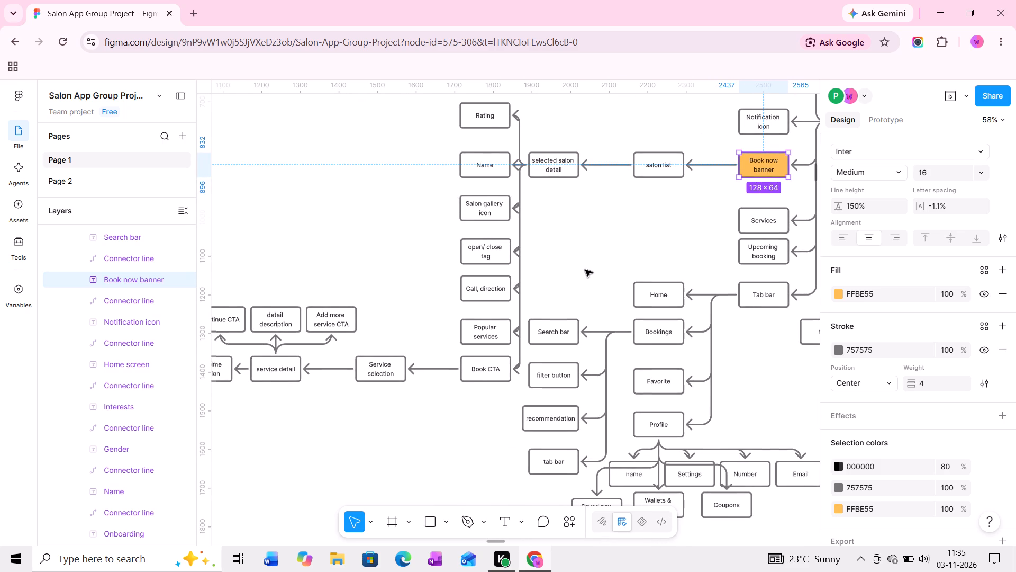
ctrl+scroll(585, 270, down, 2)
middle_drag(609, 269, 582, 267)
middle_drag(614, 267, 597, 257)
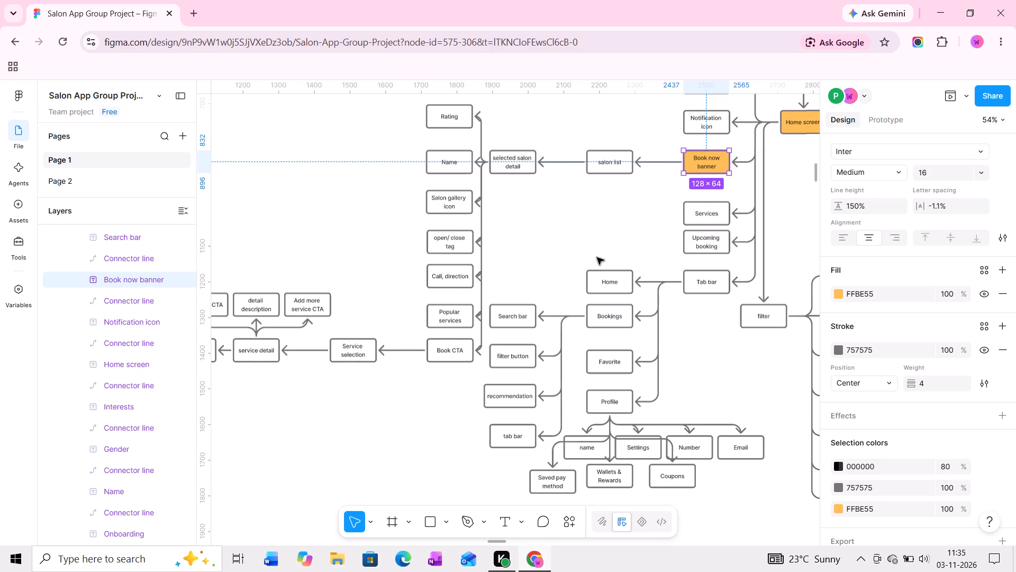
middle_drag(541, 262, 625, 247)
middle_drag(598, 256, 643, 251)
middle_drag(642, 251, 693, 245)
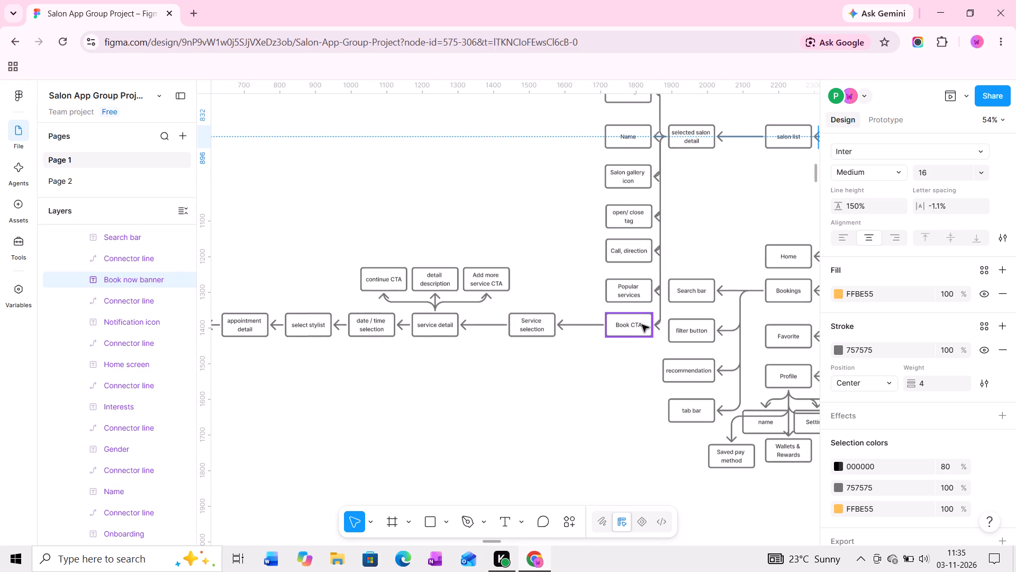
middle_drag(695, 261, 614, 289)
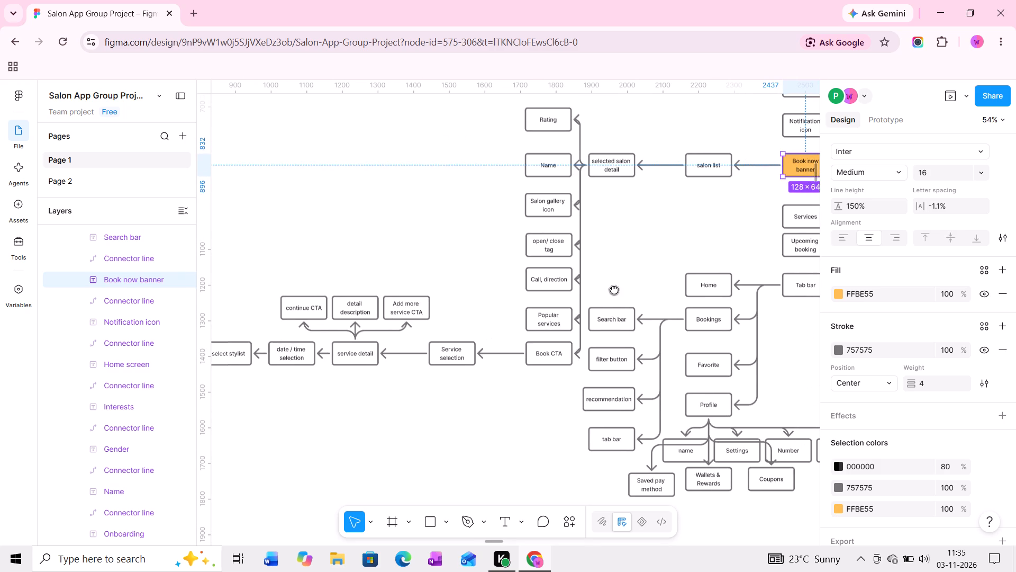
middle_drag(614, 289, 614, 289)
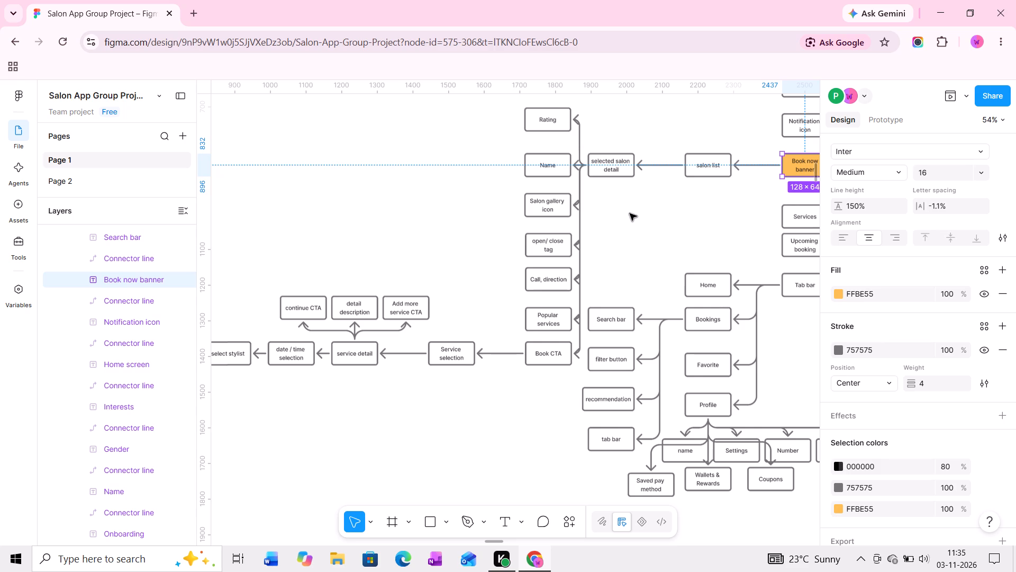
middle_drag(630, 213, 621, 256)
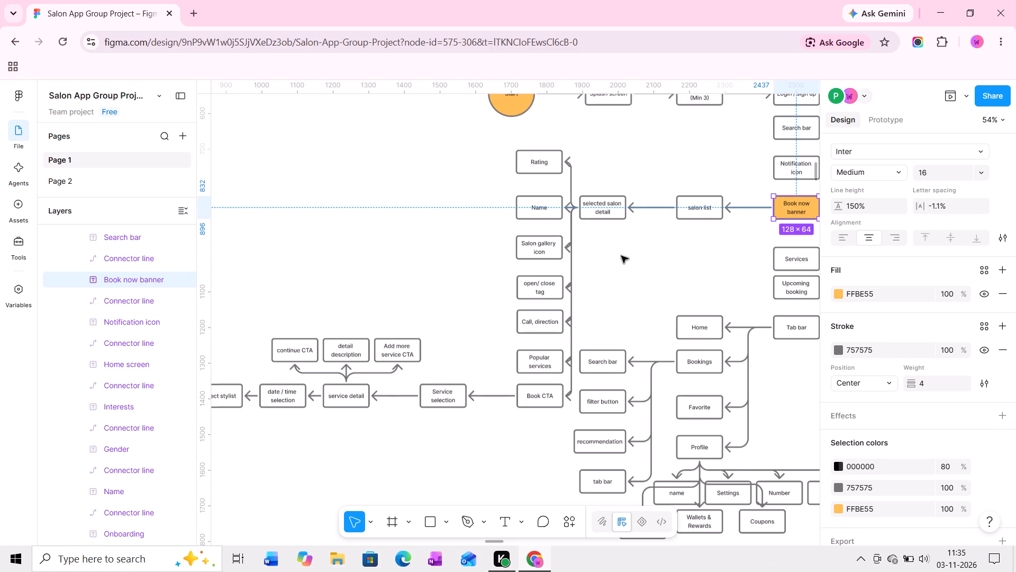
Fill the Book CTA box with the orange sampled from the Book now banner box.
click(535, 401)
key(i)
click(812, 207)
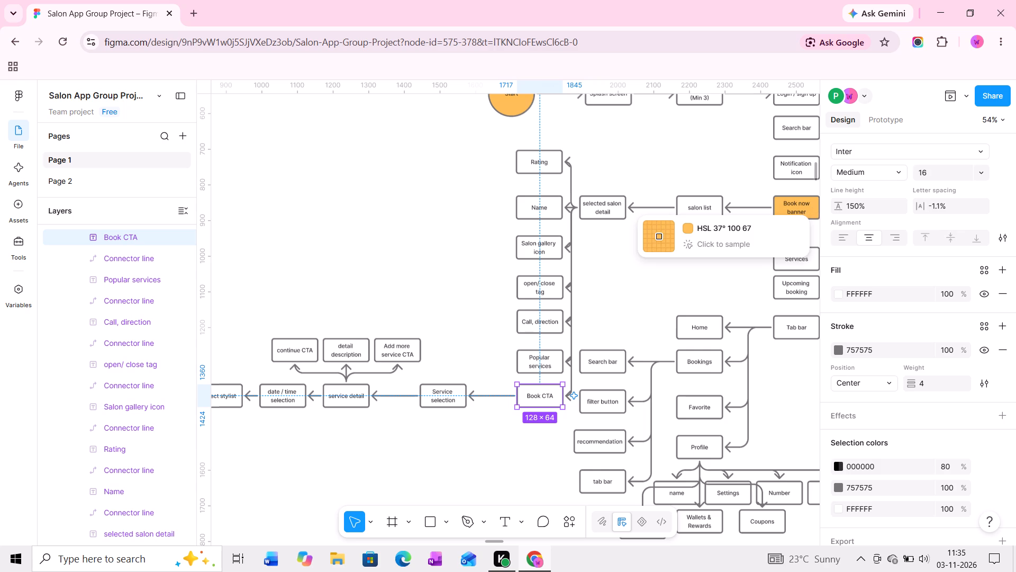
Fill the eight boxes from Service selection through scan-able reciept with the orange sampled from the Book CTA box.
middle_drag(408, 413, 451, 403)
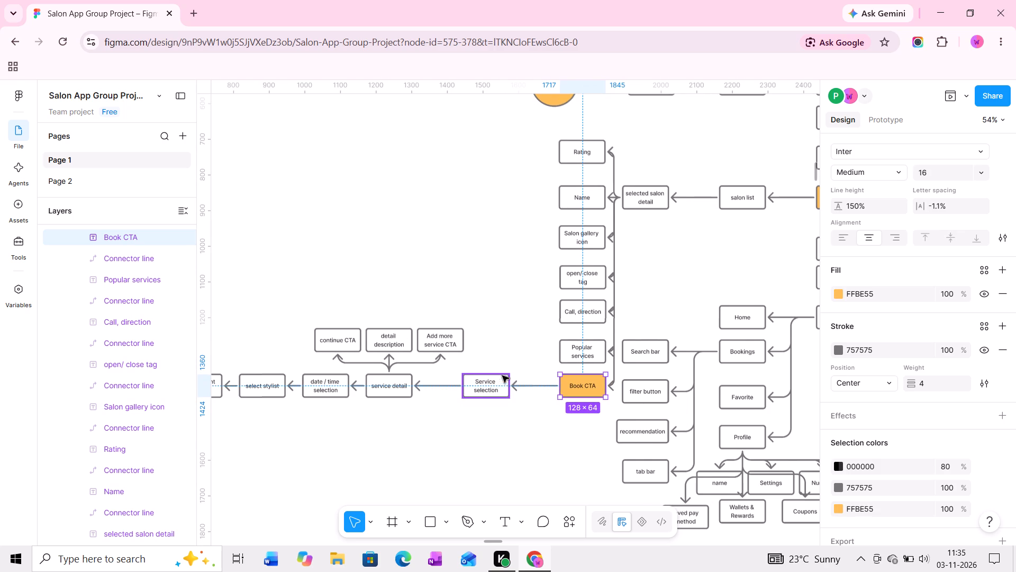
shift+click(498, 377)
shift+click(387, 388)
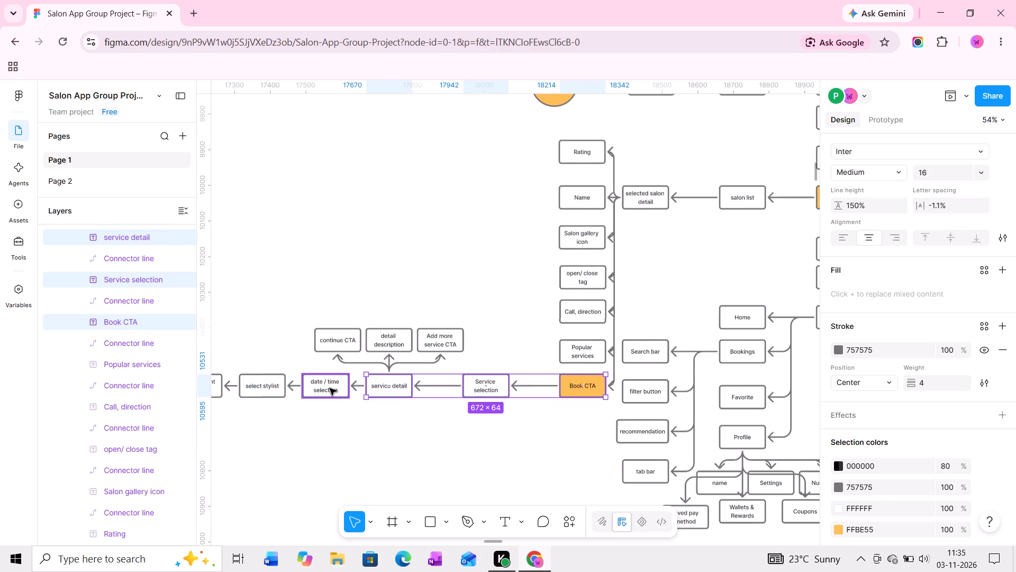
shift+click(329, 388)
middle_drag(326, 388, 446, 385)
shift+click(404, 385)
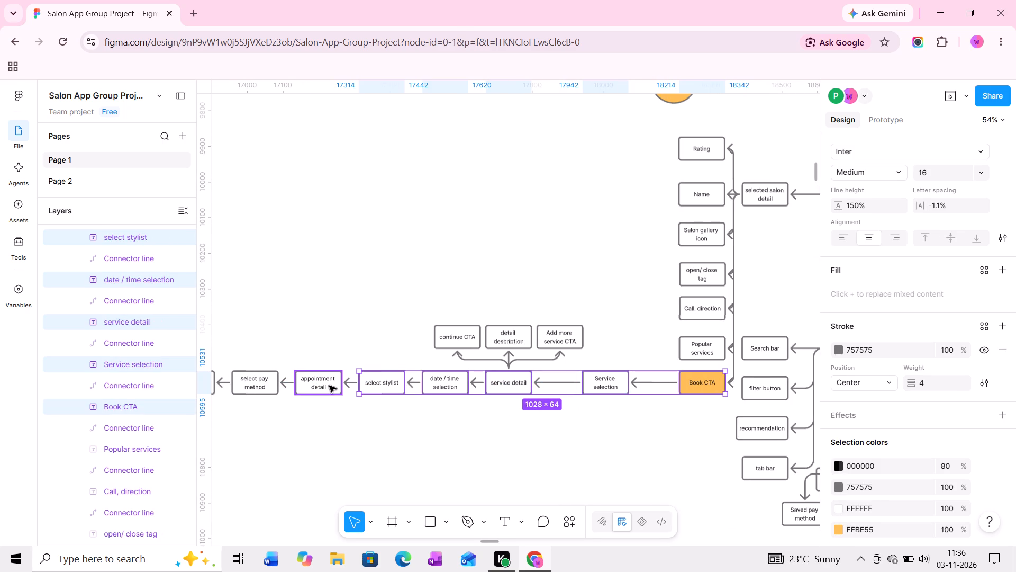
shift+click(329, 386)
shift+click(251, 385)
middle_drag(288, 387, 409, 387)
shift+click(321, 387)
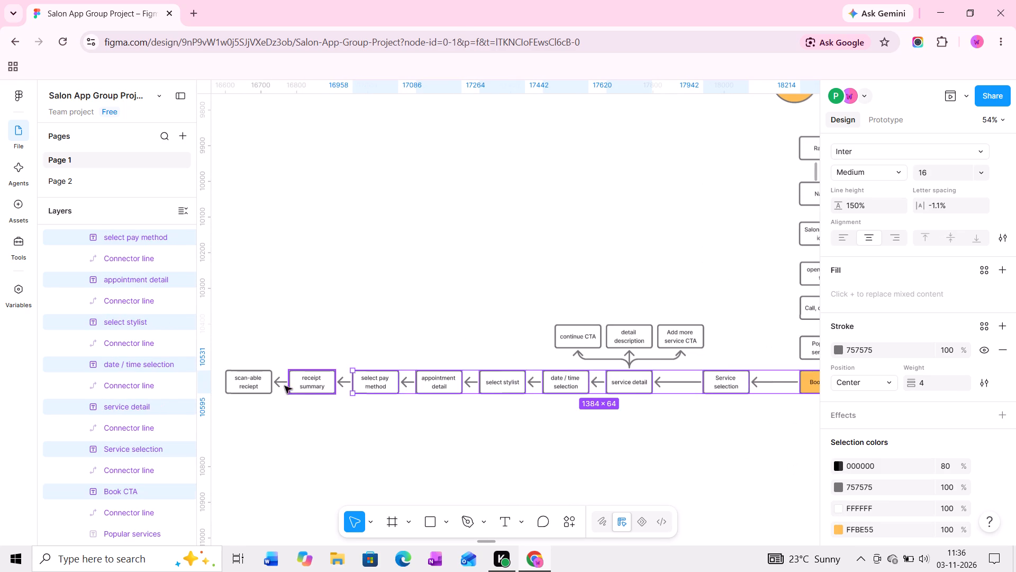
shift+click(244, 386)
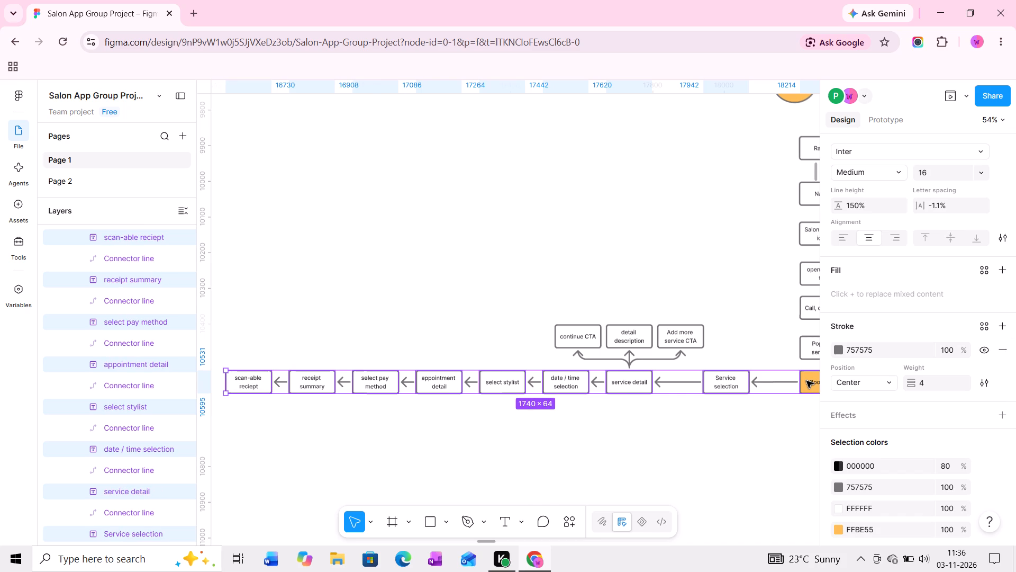
key(i)
click(806, 381)
click(504, 330)
Examine the whole user flow frame with its title and the orange-highlighted booking path.
ctrl+scroll(504, 330, down, 3)
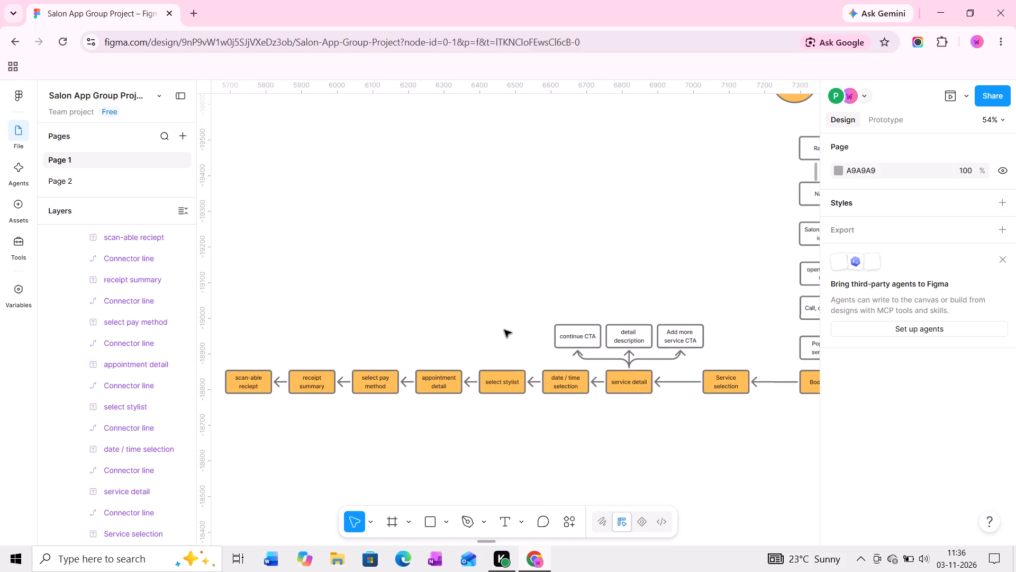
ctrl+scroll(504, 330, down, 1)
middle_drag(557, 335, 530, 337)
ctrl+scroll(530, 337, down, 3)
middle_drag(534, 337, 471, 339)
ctrl+scroll(470, 339, down, 3)
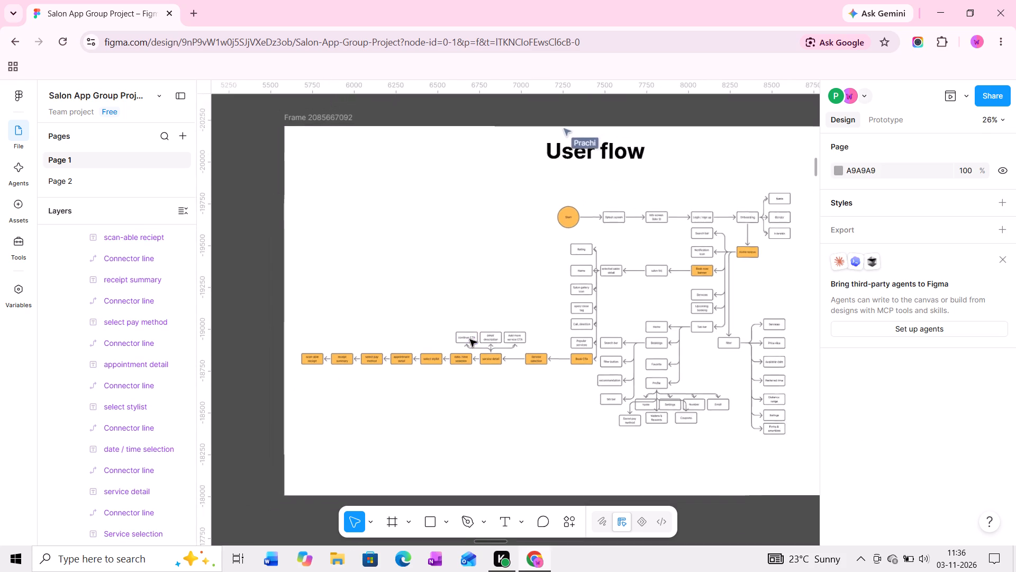
middle_drag(488, 333, 426, 360)
ctrl+scroll(426, 360, down, 3)
click(257, 304)
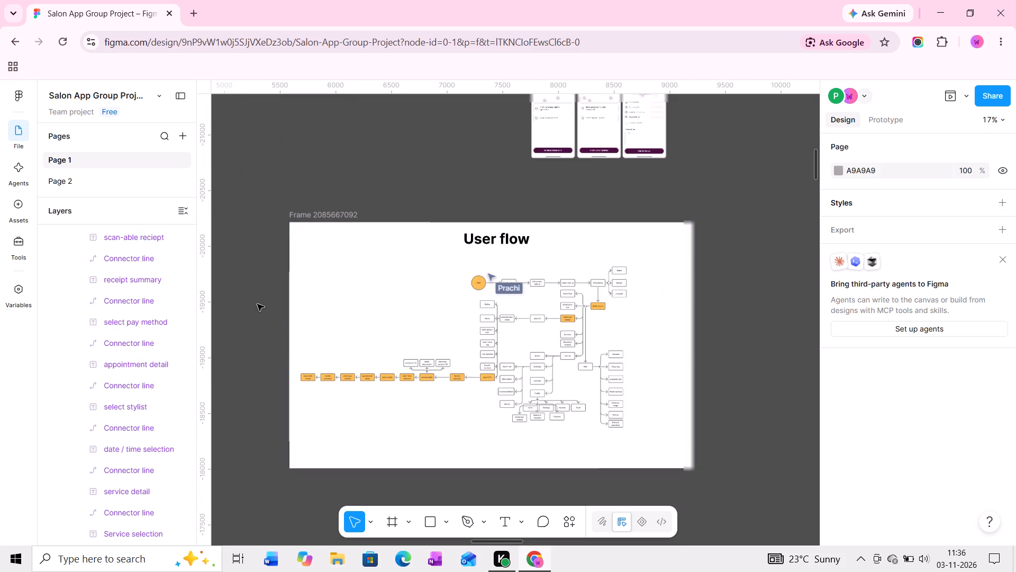
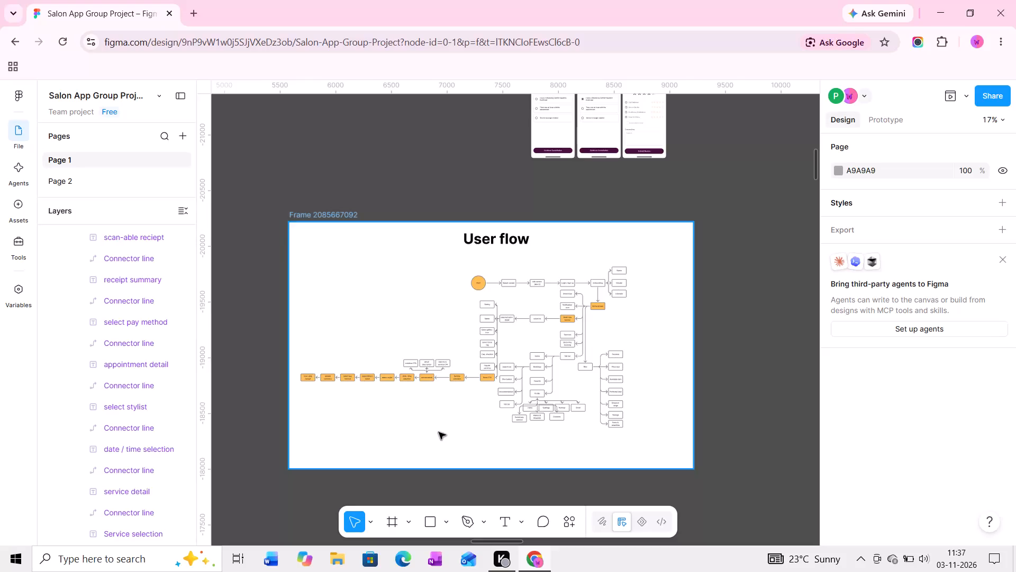
Examine the user flow frame's placement among the app screens, style guide and reference boards in Section 1.
ctrl+scroll(439, 433, down, 12)
middle_drag(441, 444, 481, 365)
ctrl+scroll(480, 377, down, 5)
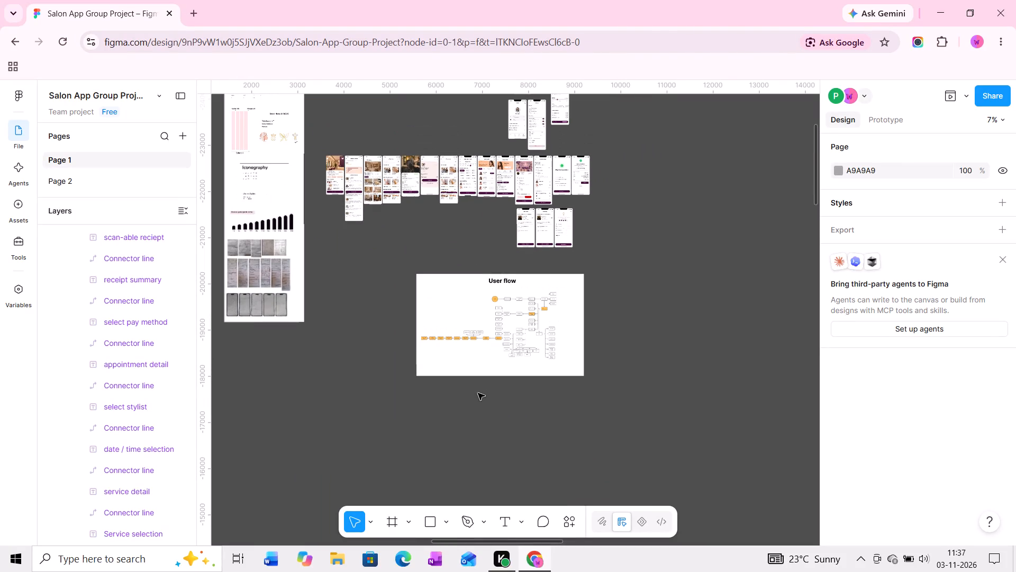
click(475, 400)
ctrl+scroll(475, 400, down, 4)
middle_drag(475, 400, 564, 404)
ctrl+scroll(561, 406, down, 2)
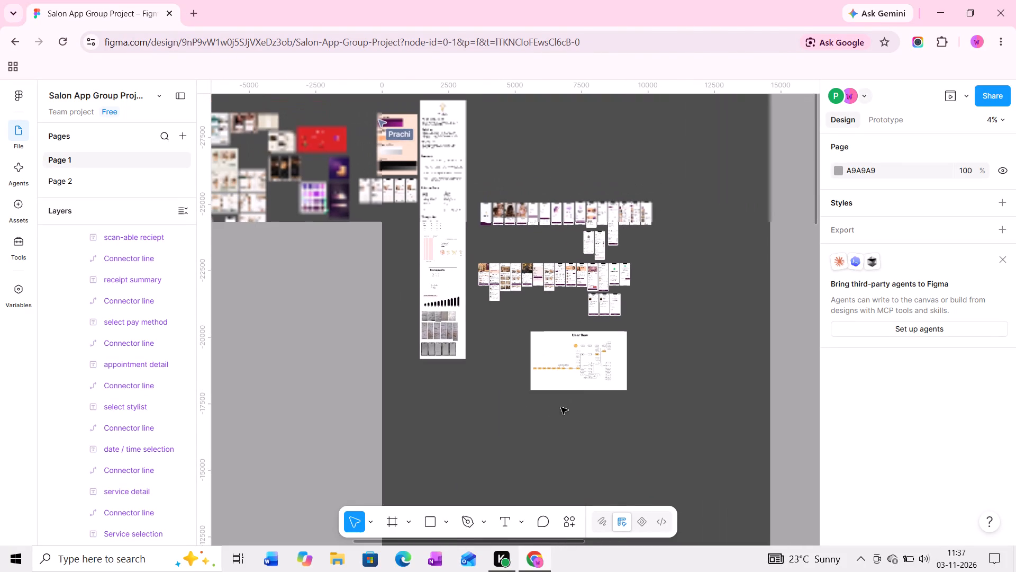
middle_drag(507, 406, 561, 406)
ctrl+scroll(561, 406, down, 3)
middle_drag(524, 414, 583, 423)
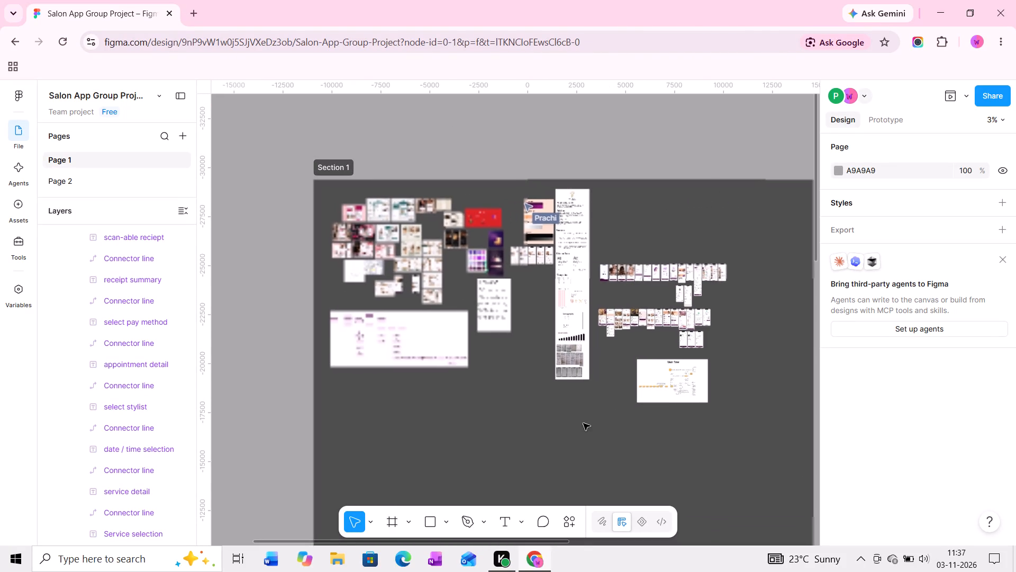
ctrl+scroll(583, 423, down, 2)
middle_drag(482, 423, 563, 432)
middle_drag(566, 431, 459, 353)
middle_drag(522, 402, 476, 373)
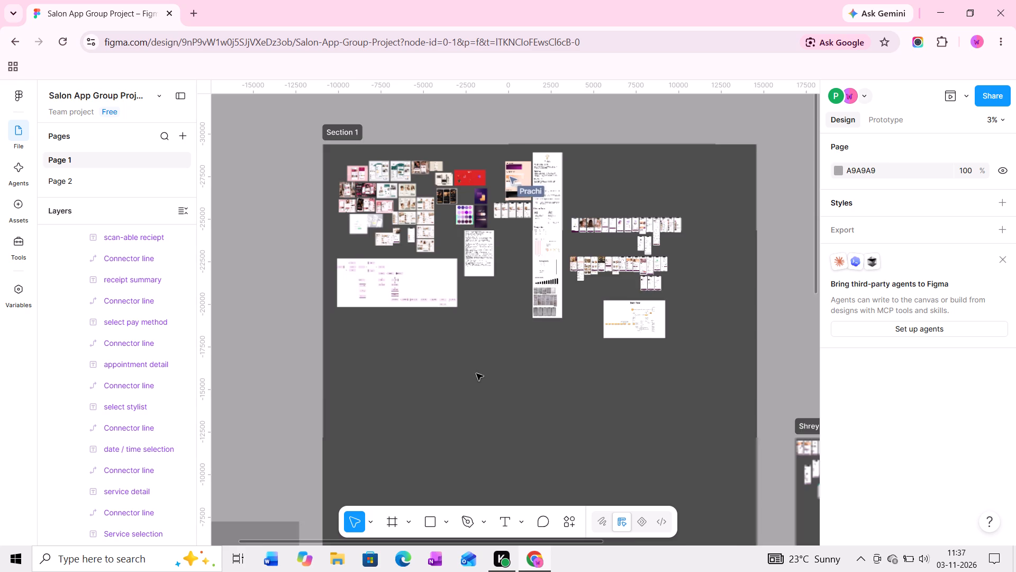
middle_drag(476, 373, 458, 363)
Examine the other sections on Page 1, including Shreyansh, Section 2, Prachi and Trupti.
ctrl+scroll(461, 363, down, 2)
middle_drag(496, 374, 438, 354)
middle_drag(493, 372, 379, 351)
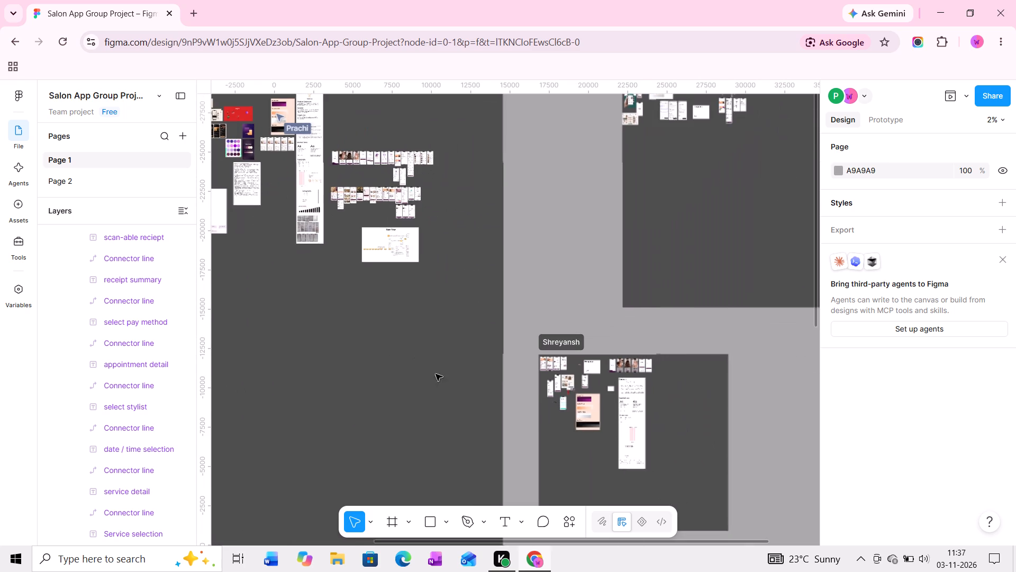
middle_drag(507, 398, 466, 347)
ctrl+scroll(544, 358, up, 10)
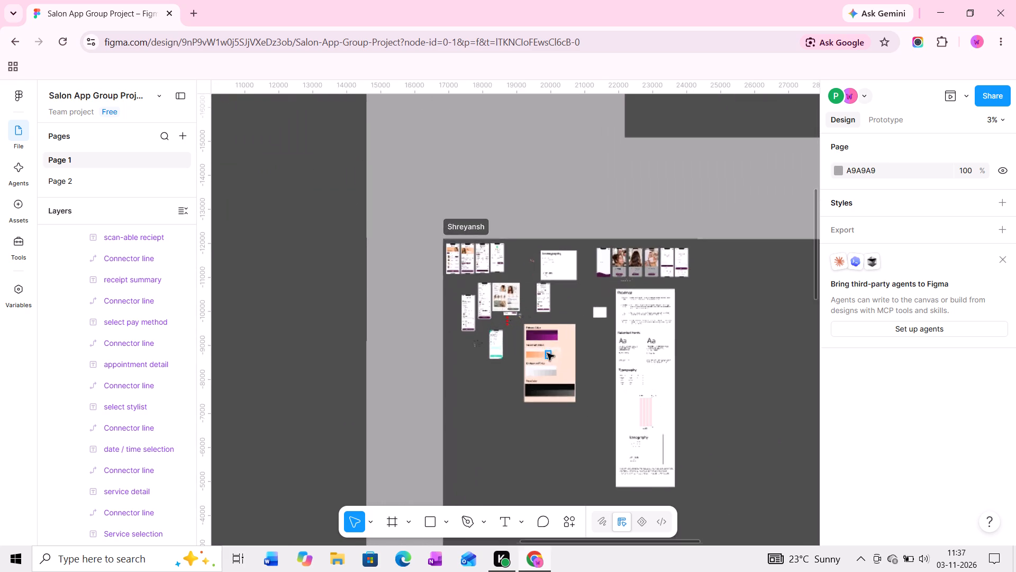
ctrl+scroll(550, 347, down, 9)
middle_drag(581, 262, 529, 406)
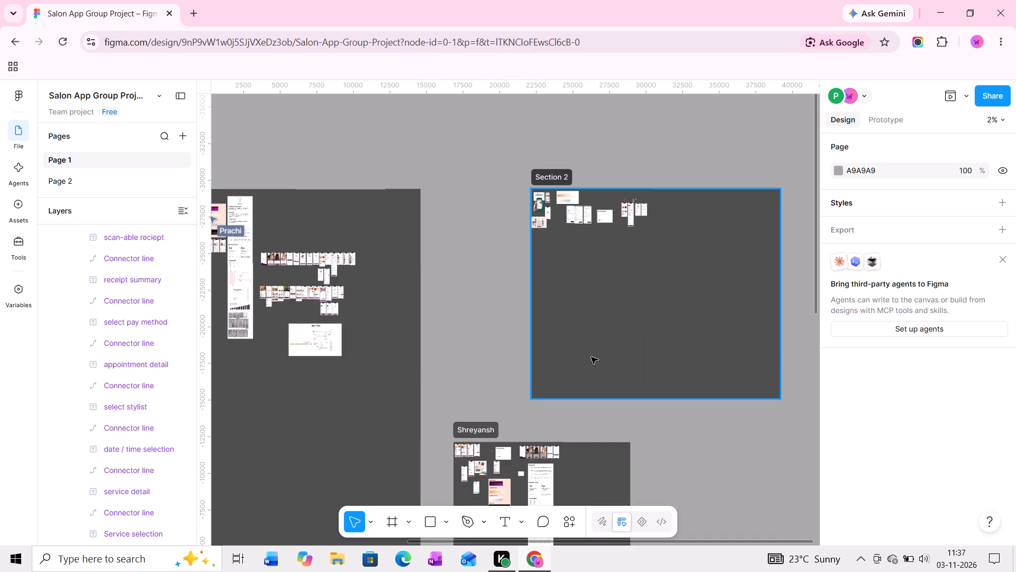
ctrl+scroll(590, 359, down, 3)
middle_drag(513, 376, 572, 354)
ctrl+scroll(571, 359, down, 2)
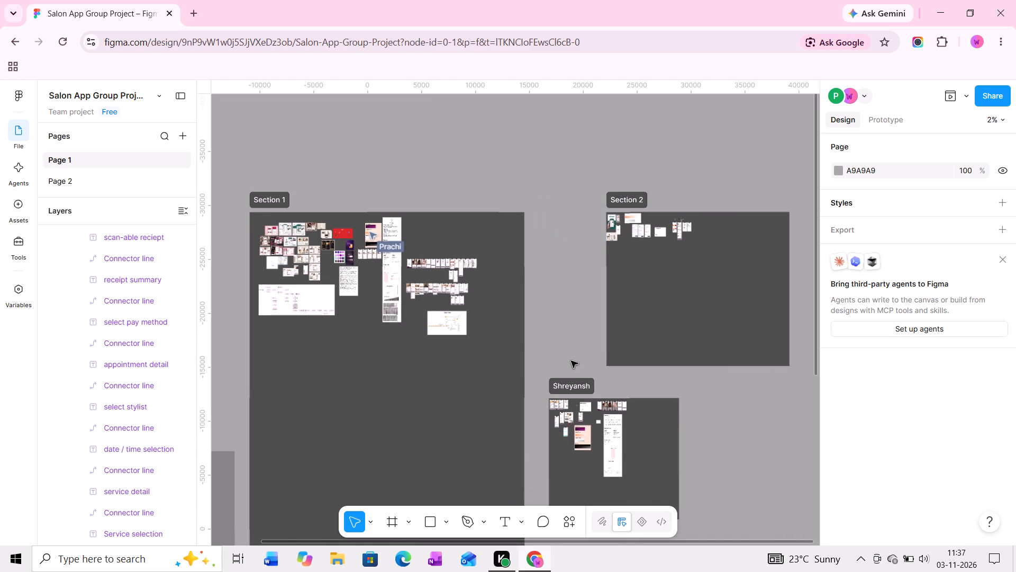
ctrl+scroll(571, 361, down, 2)
middle_drag(558, 384, 592, 256)
middle_drag(579, 340, 628, 267)
ctrl+scroll(620, 297, down, 2)
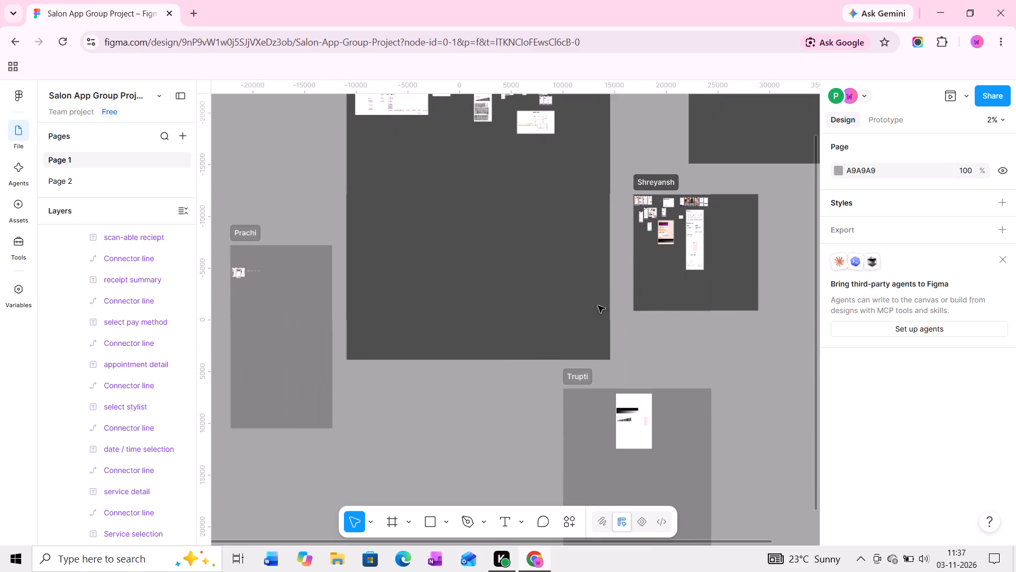
middle_drag(594, 324, 594, 341)
Delete the "Arre upar hai screens" text beside the three app screens in the Prachi section.
middle_drag(486, 350, 697, 322)
ctrl+scroll(504, 278, up, 10)
middle_drag(458, 267, 502, 343)
ctrl+scroll(482, 304, up, 14)
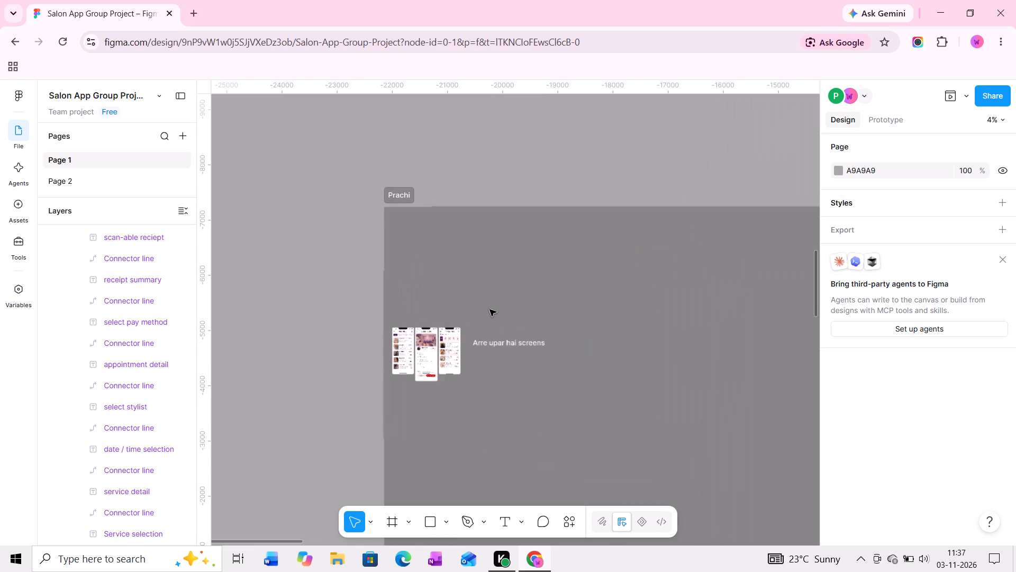
ctrl+click(498, 337)
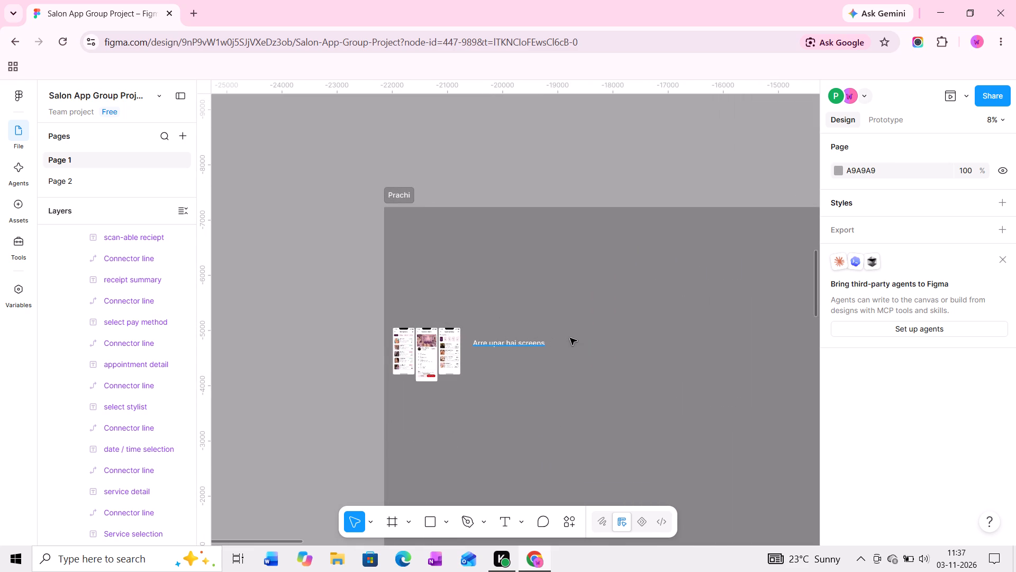
key(Delete)
Examine the overall layout of Page 1 from the Prachi section across Section 1 to Section 2 and Shreyansh.
ctrl+scroll(565, 336, down, 3)
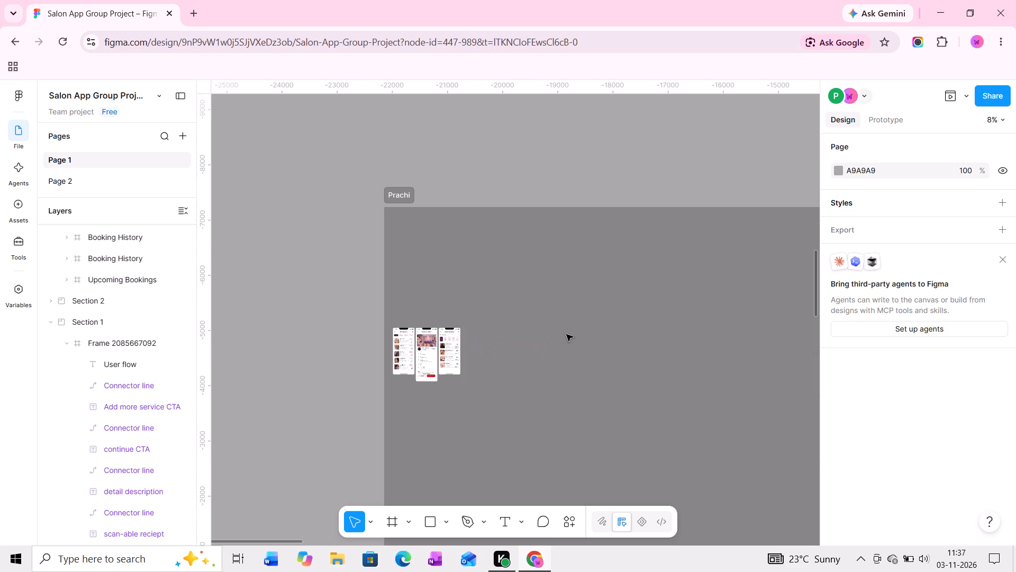
ctrl+scroll(566, 334, down, 16)
middle_drag(484, 341, 461, 342)
middle_drag(575, 344, 439, 345)
ctrl+scroll(438, 345, down, 4)
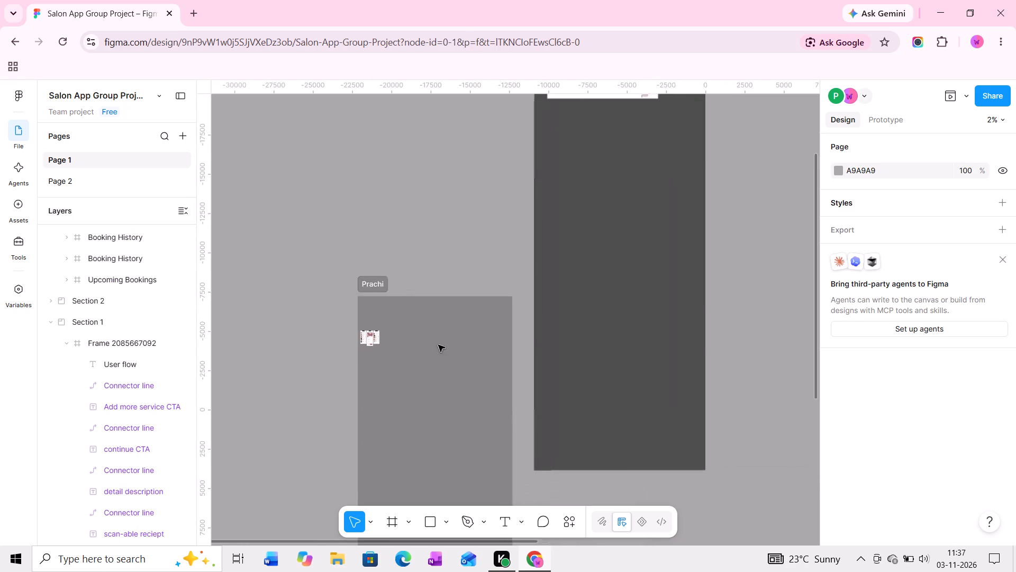
ctrl+scroll(438, 345, down, 3)
middle_drag(470, 346, 404, 345)
middle_drag(469, 350, 458, 370)
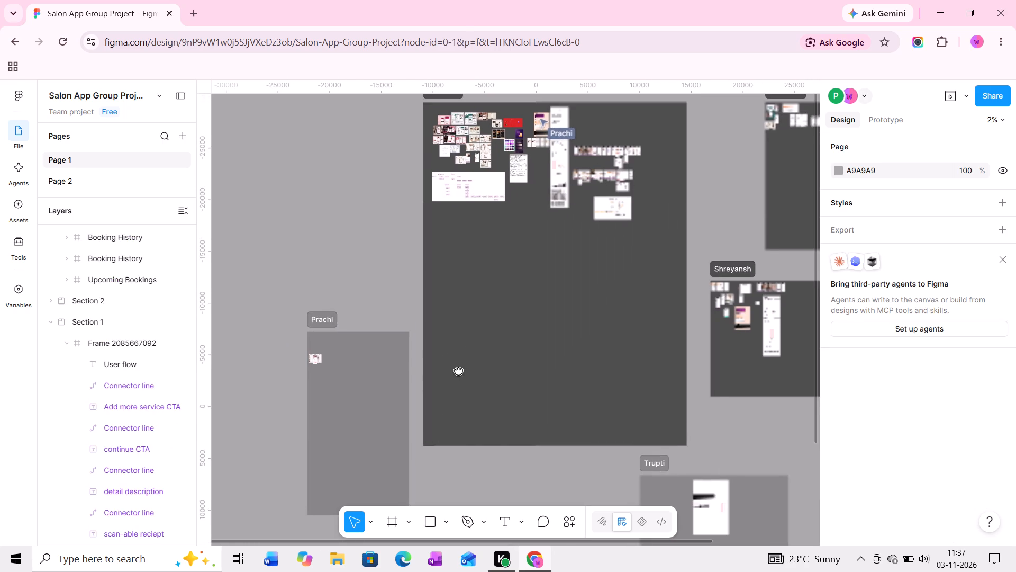
middle_drag(458, 370, 450, 381)
ctrl+scroll(451, 337, up, 12)
middle_drag(451, 318, 435, 494)
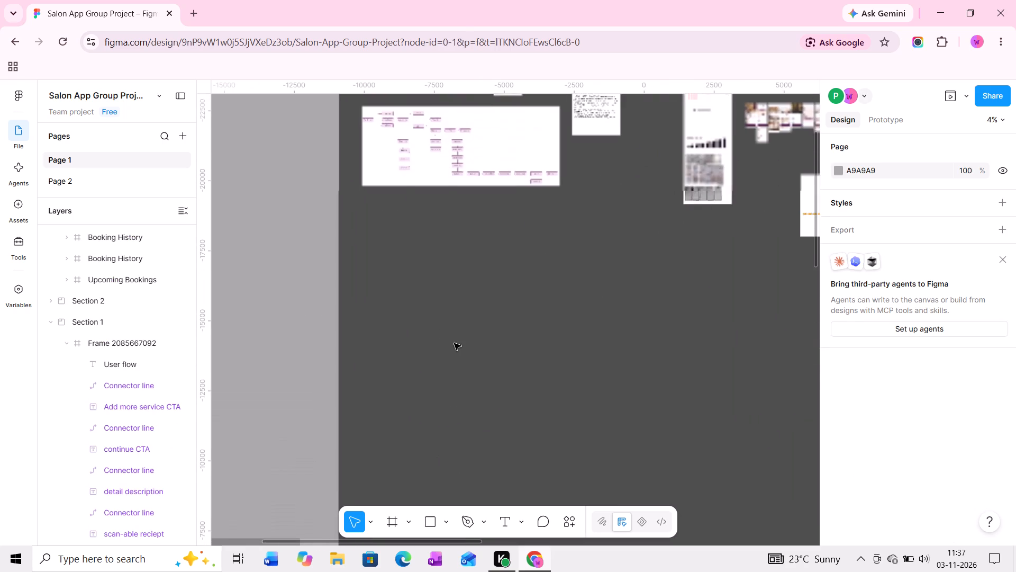
middle_drag(455, 352, 443, 484)
middle_drag(461, 390, 459, 419)
ctrl+scroll(459, 419, down, 3)
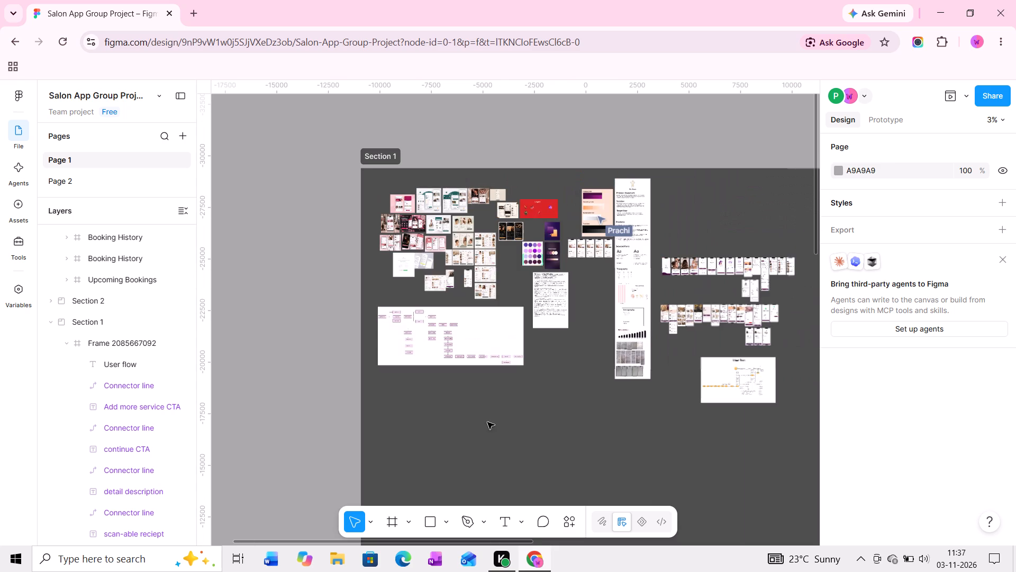
middle_drag(486, 422, 338, 422)
middle_drag(533, 419, 468, 415)
ctrl+scroll(485, 418, down, 5)
middle_drag(591, 438, 493, 414)
ctrl+scroll(574, 392, down, 4)
middle_drag(593, 389, 479, 396)
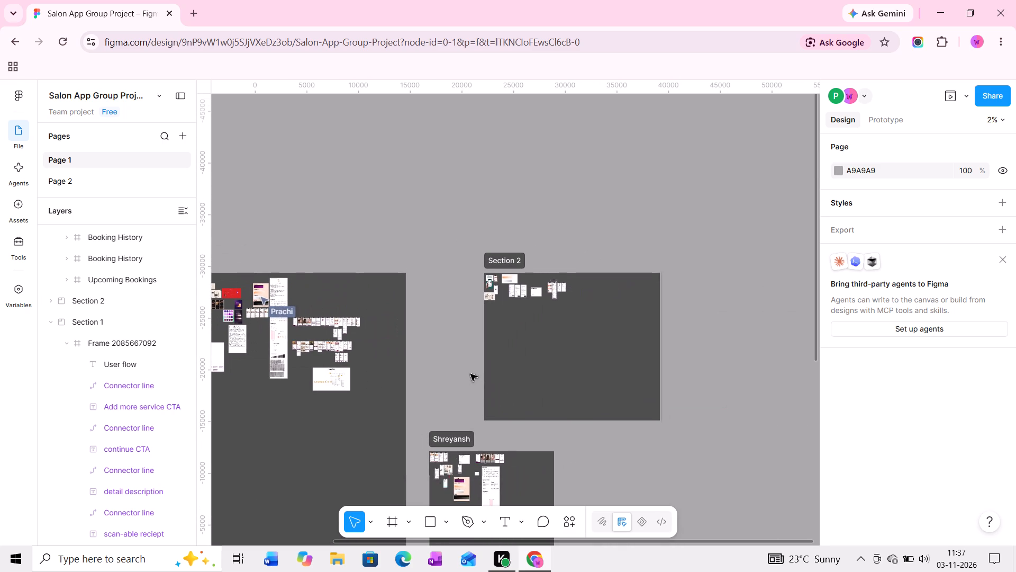
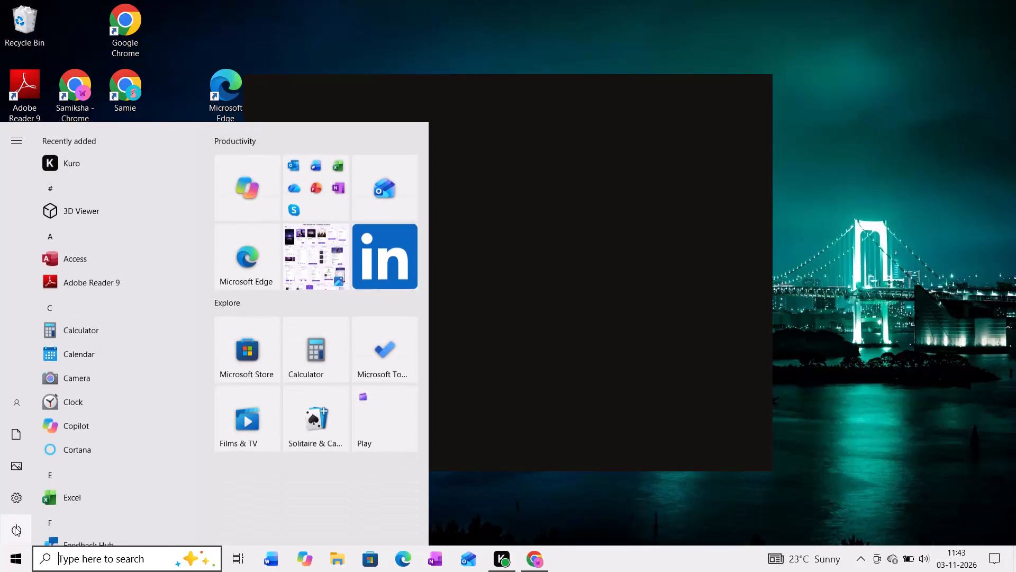
Shut down the computer.
click(15, 527)
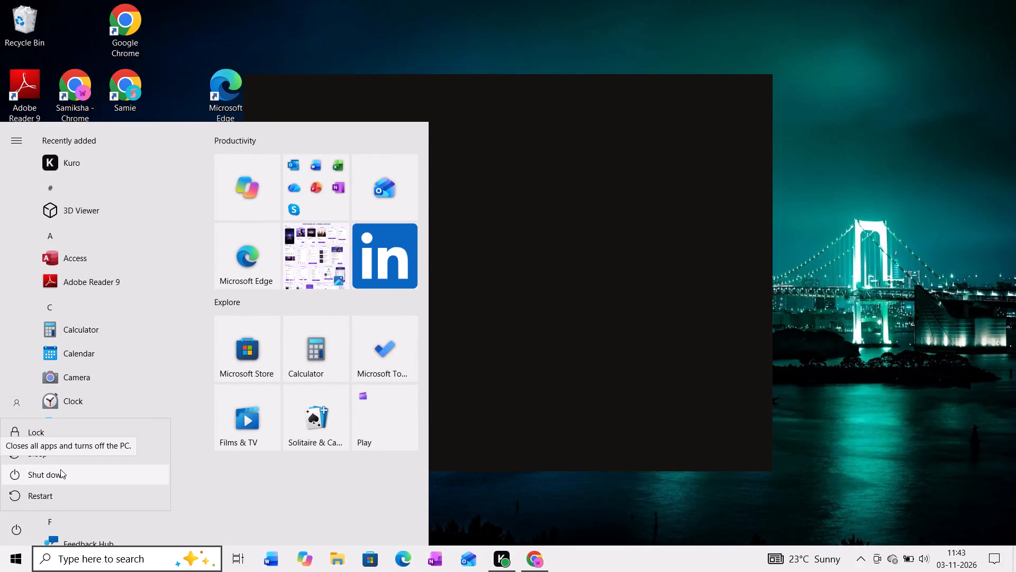
click(60, 469)
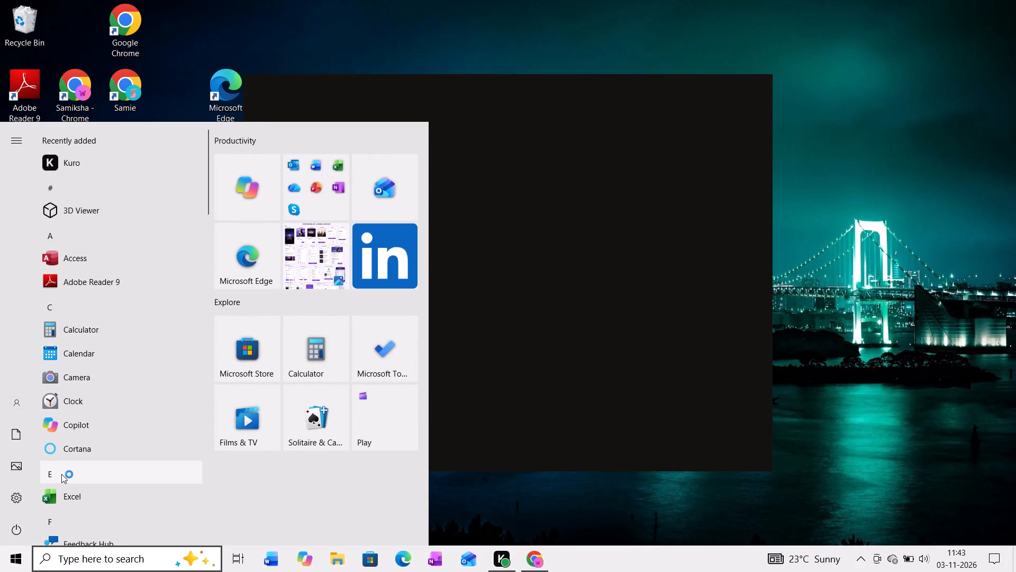